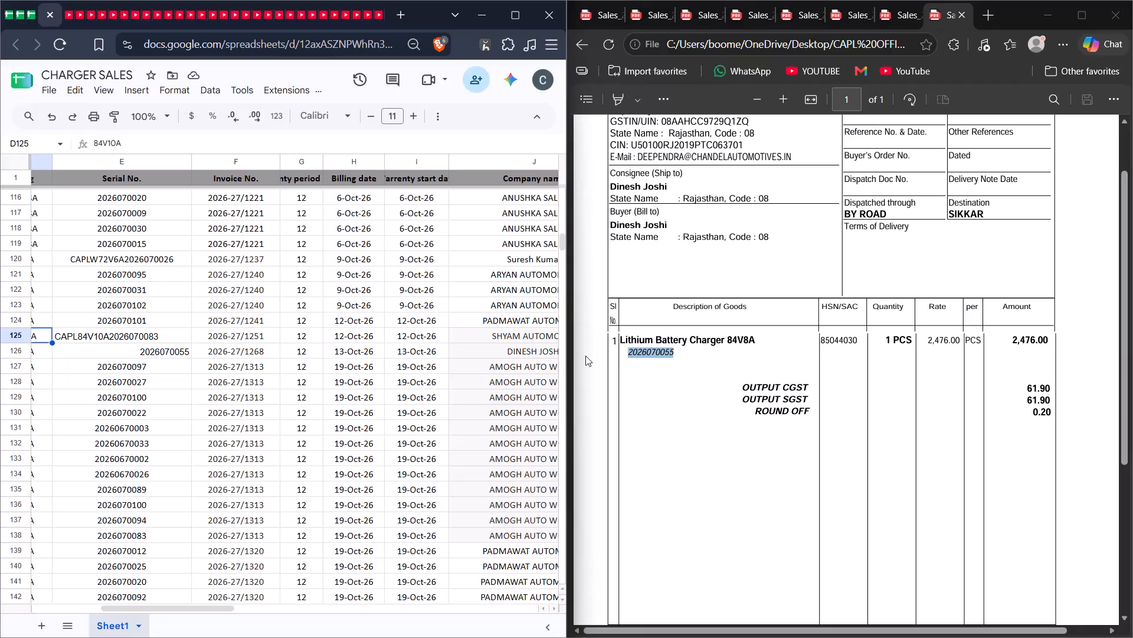
pyautogui.scroll(3, 925, 331)
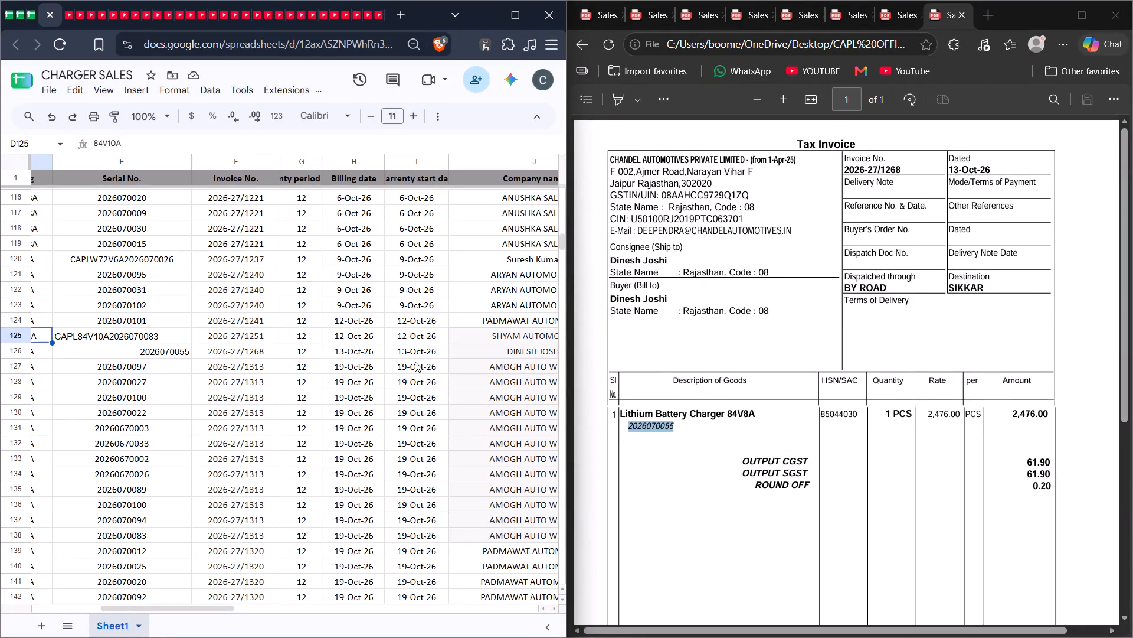
pyautogui.click(961, 12)
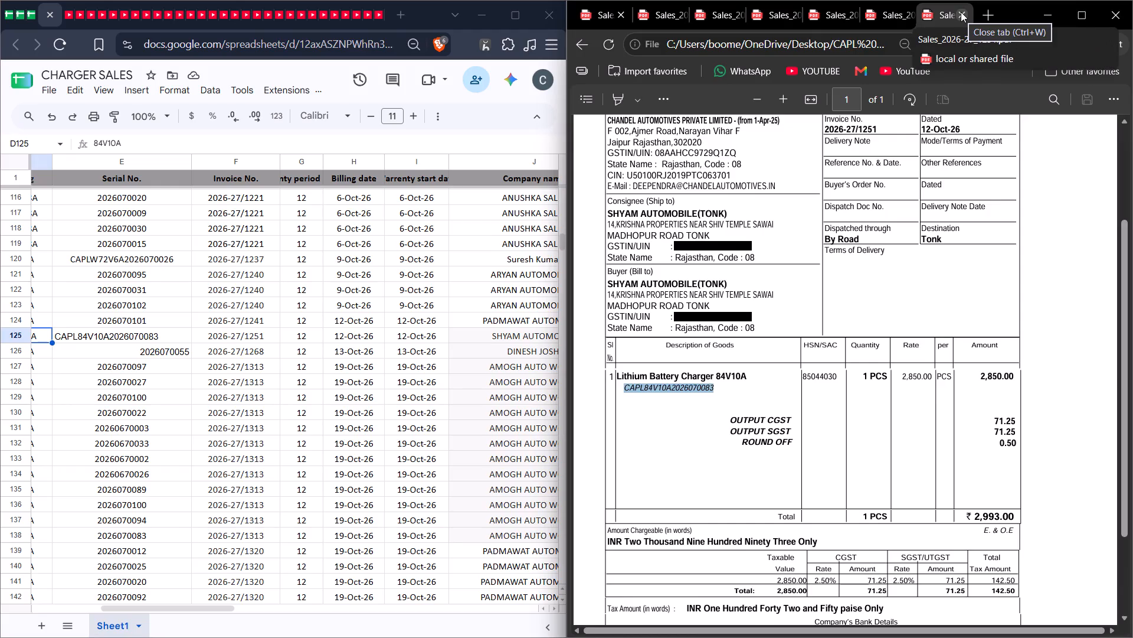
pyautogui.click(961, 12)
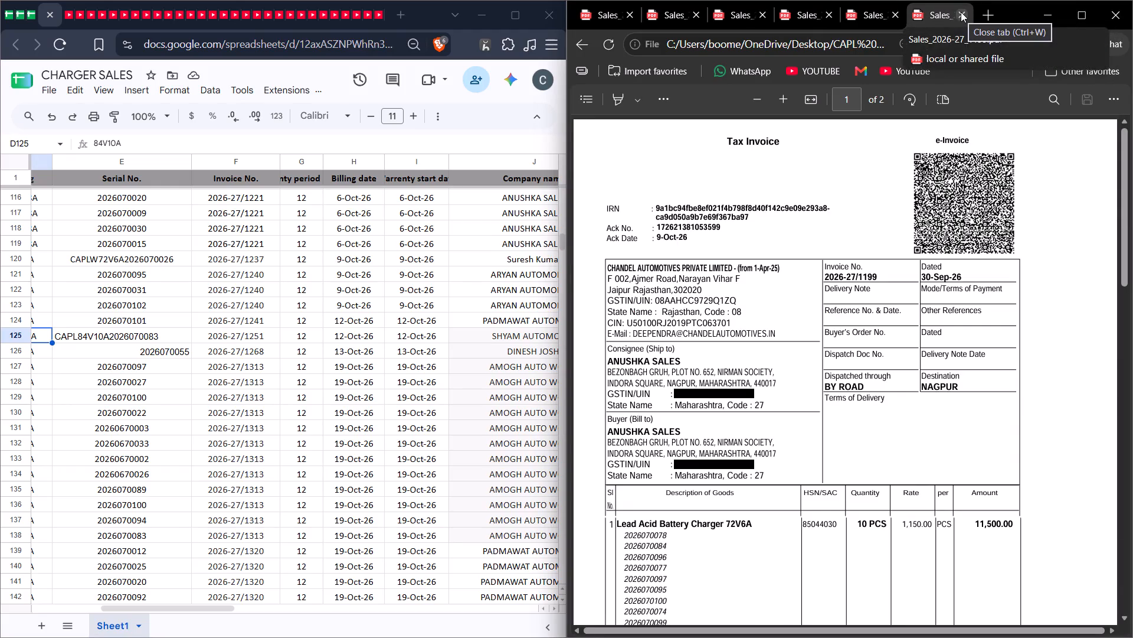
# Compare the charger serial numbers and date on invoice 2026-27/1199 with its ANUSHKA SALES rows in the CHARGER SALES sheet.
pyautogui.scroll(1, 362, 421)
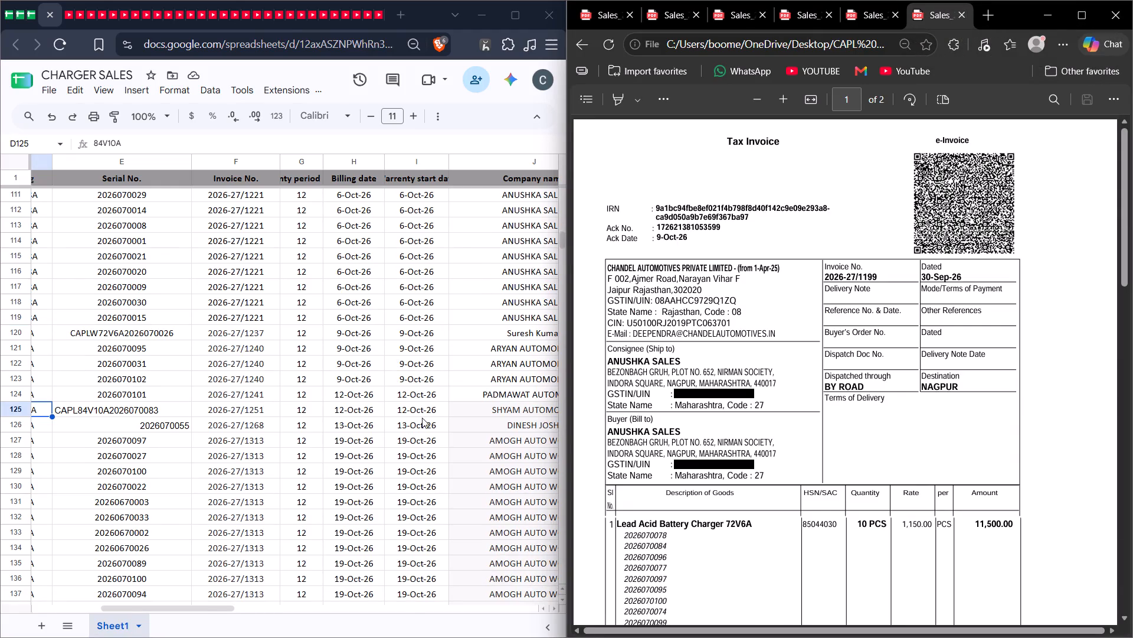
pyautogui.scroll(-1, 785, 388)
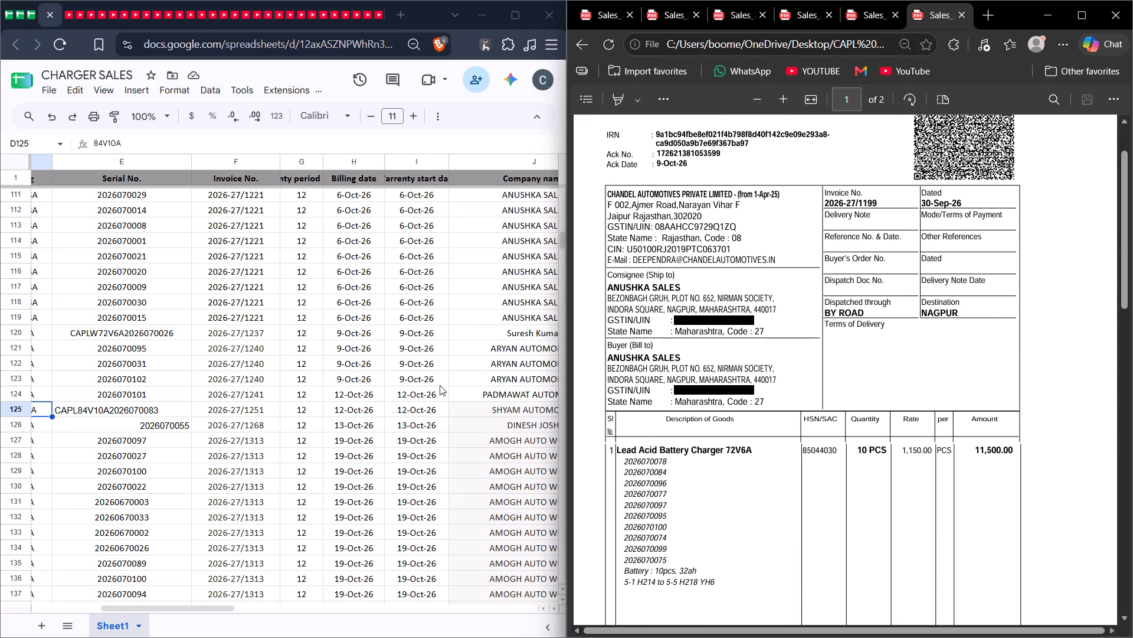
pyautogui.scroll(3, 433, 369)
pyautogui.click(410, 392)
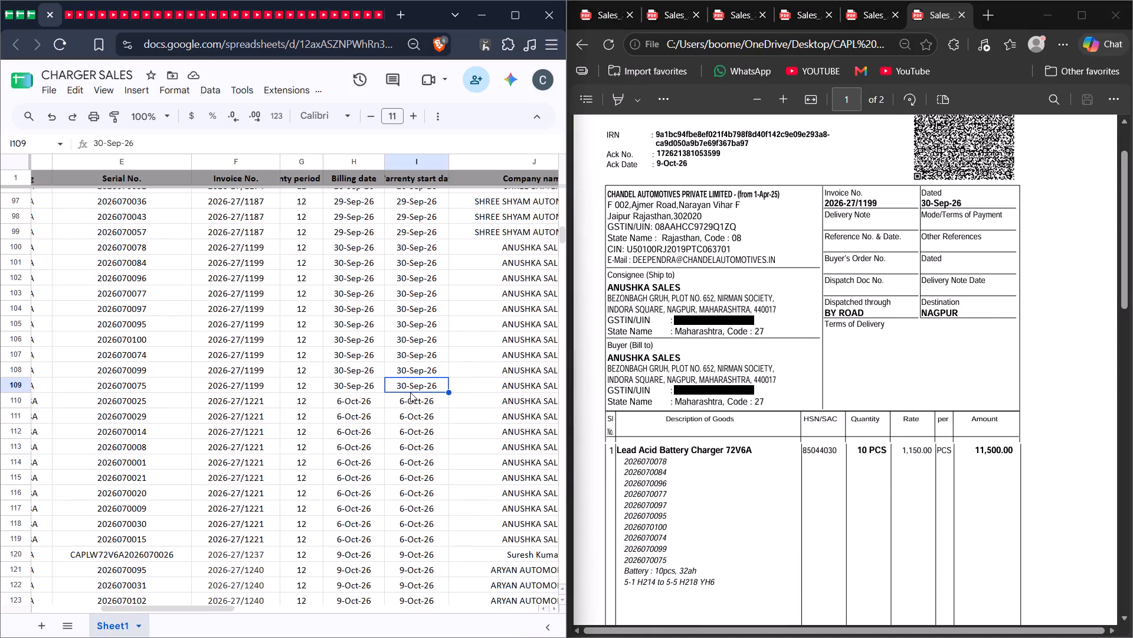
pyautogui.scroll(-4, 797, 478)
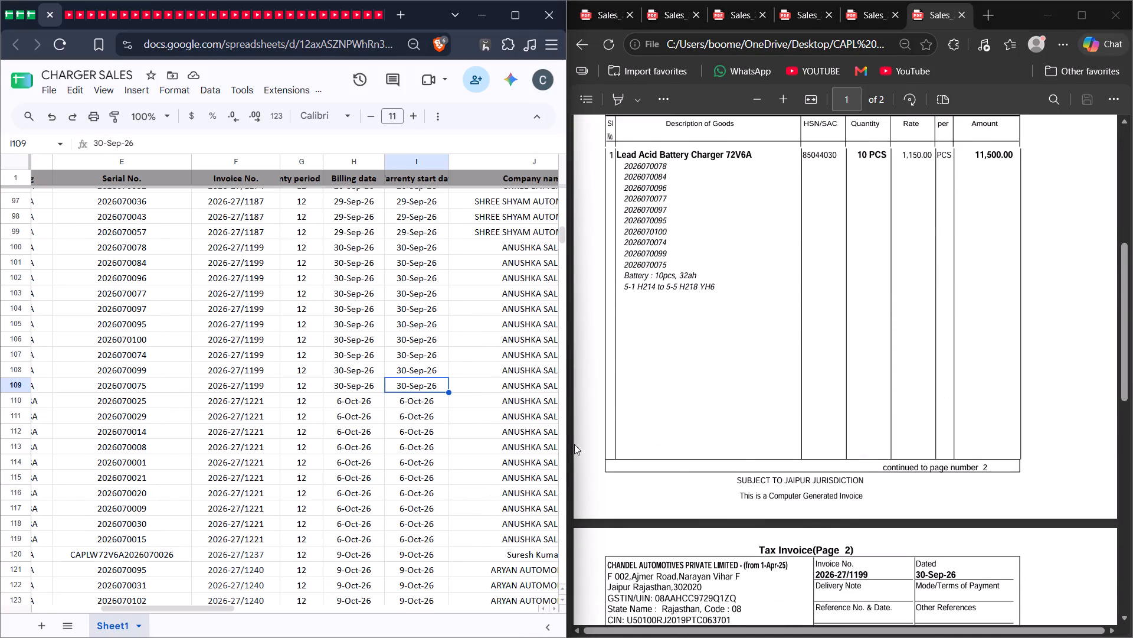
pyautogui.scroll(3, 730, 412)
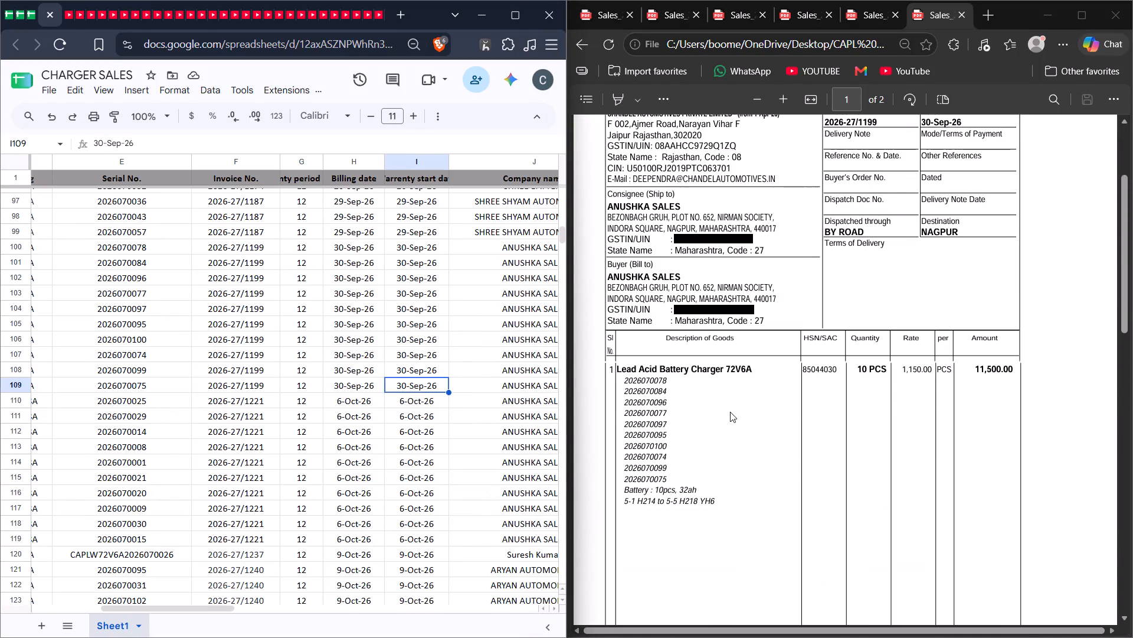
pyautogui.scroll(1, 654, 421)
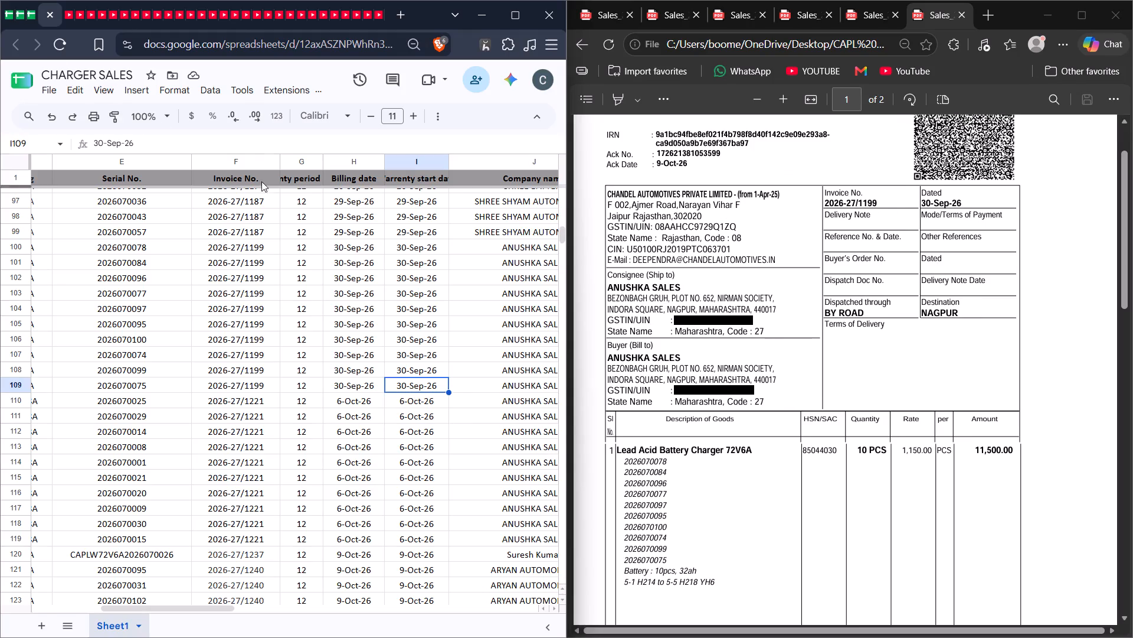
# Check the battery number ranges on both pages of invoice 2026-27/1199 against its entries in the BATTERY SALES sheet.
pyautogui.click(28, 22)
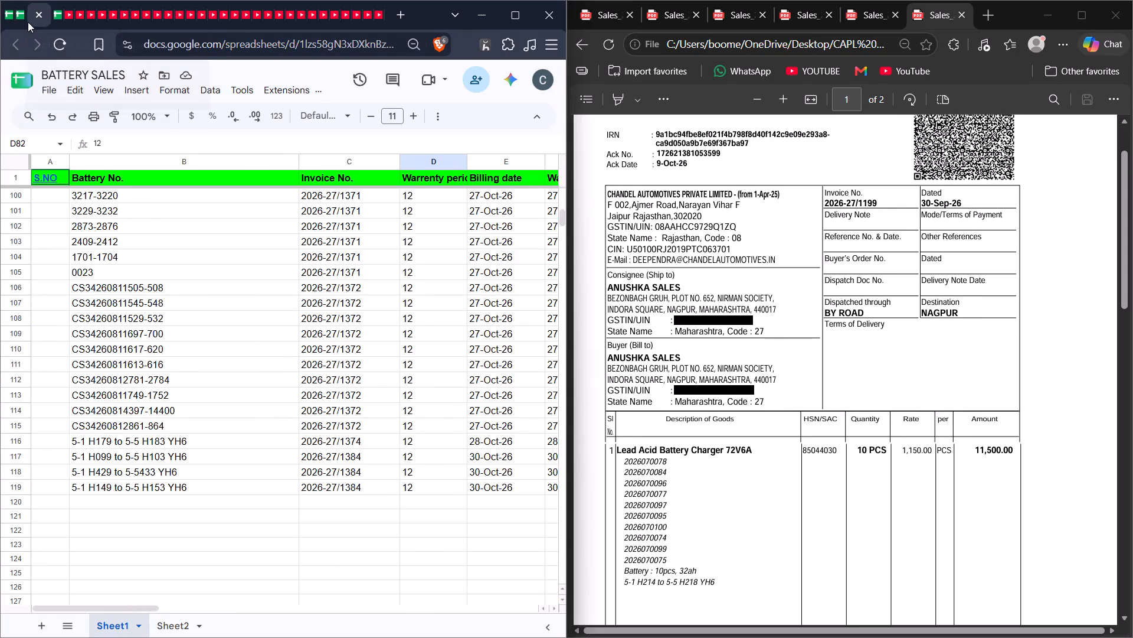
pyautogui.scroll(14, 304, 366)
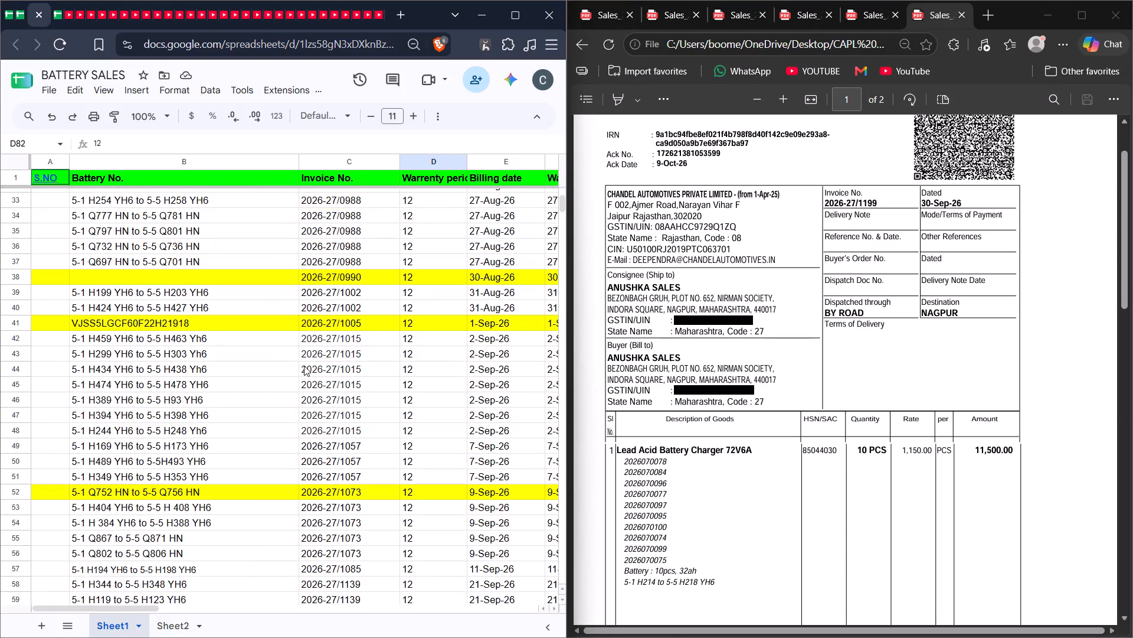
pyautogui.scroll(13, 304, 366)
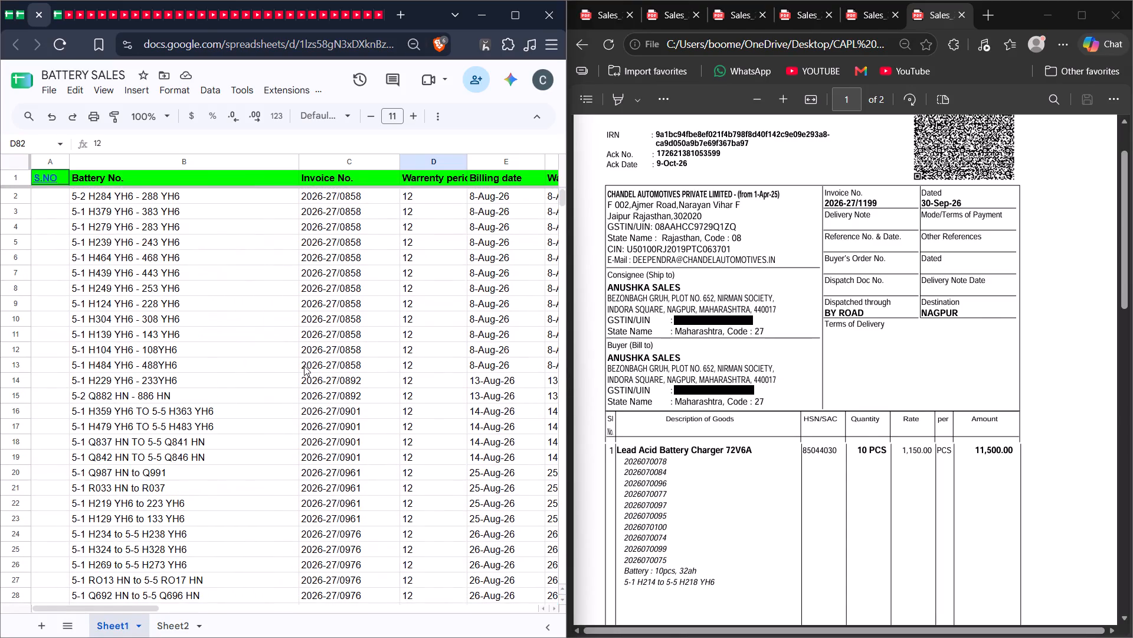
pyautogui.scroll(-12, 304, 366)
pyautogui.scroll(2, 304, 377)
pyautogui.scroll(-2, 304, 377)
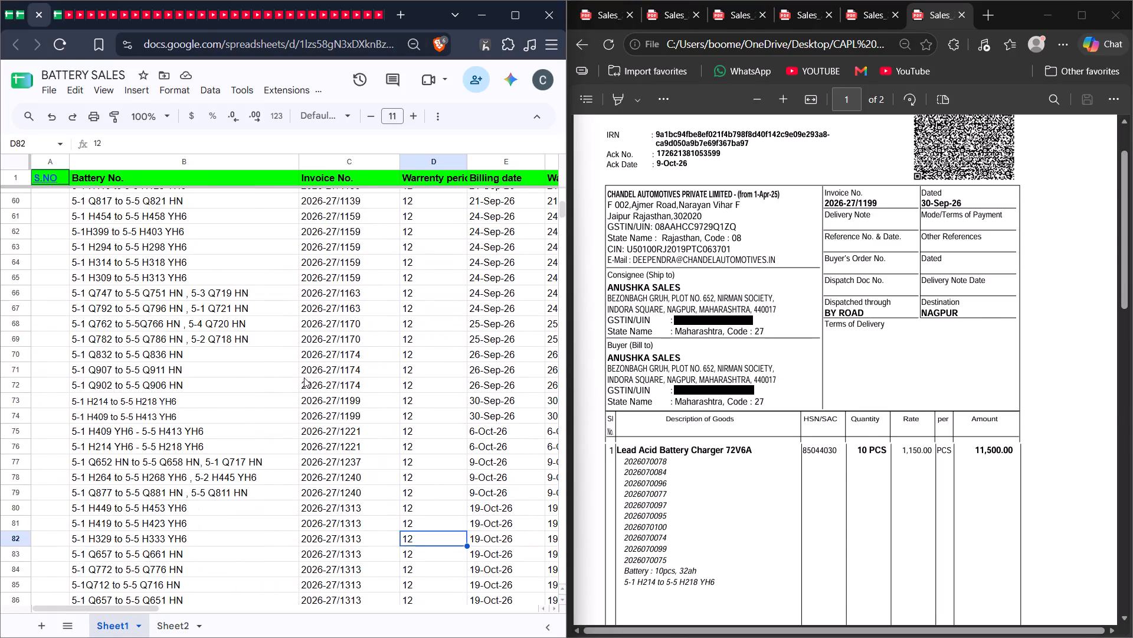
pyautogui.click(507, 415)
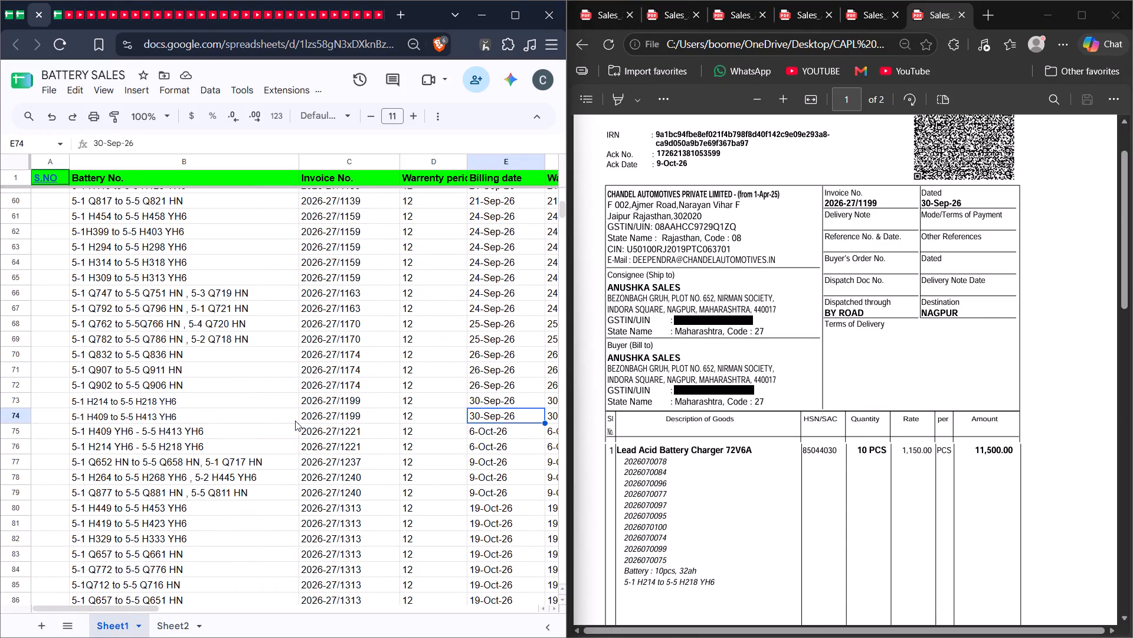
pyautogui.scroll(-11, 739, 496)
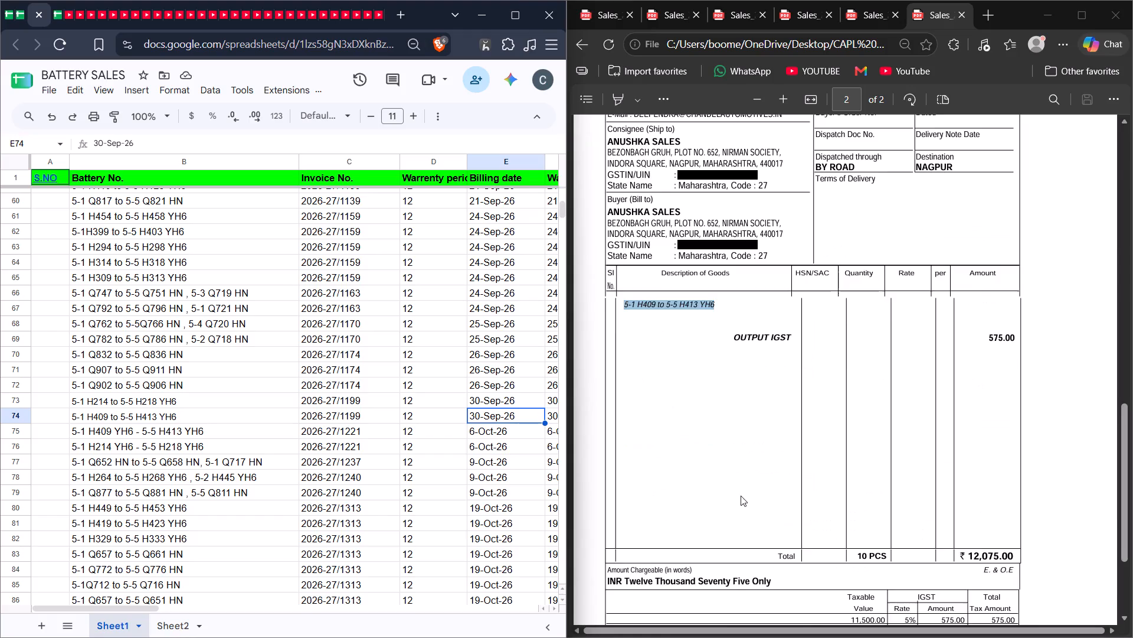
pyautogui.scroll(12, 741, 496)
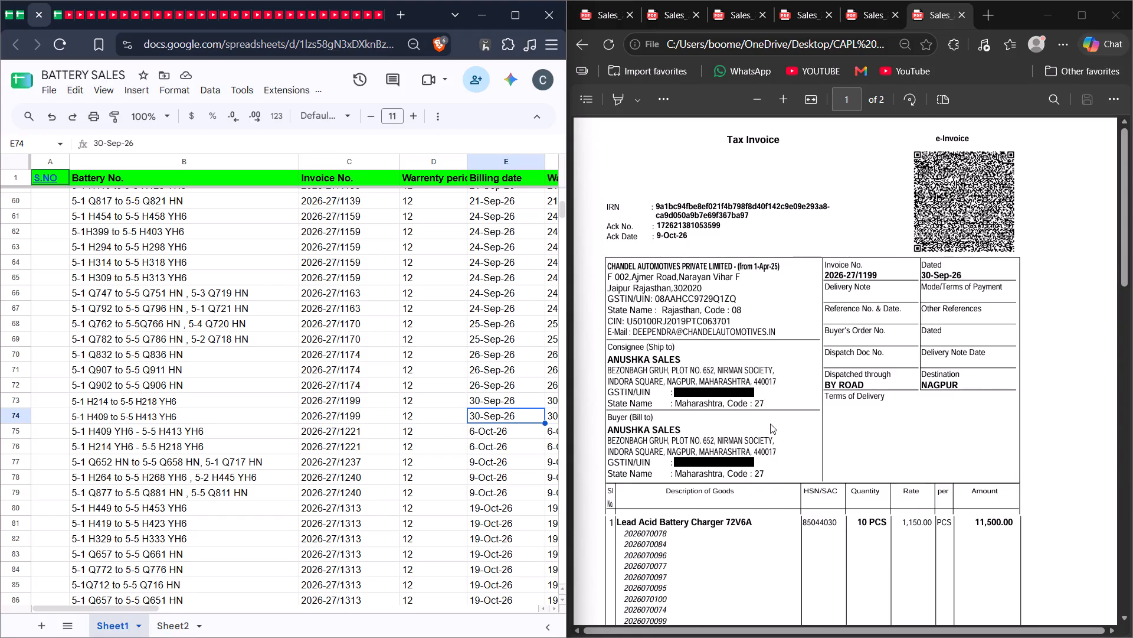
pyautogui.scroll(-6, 776, 414)
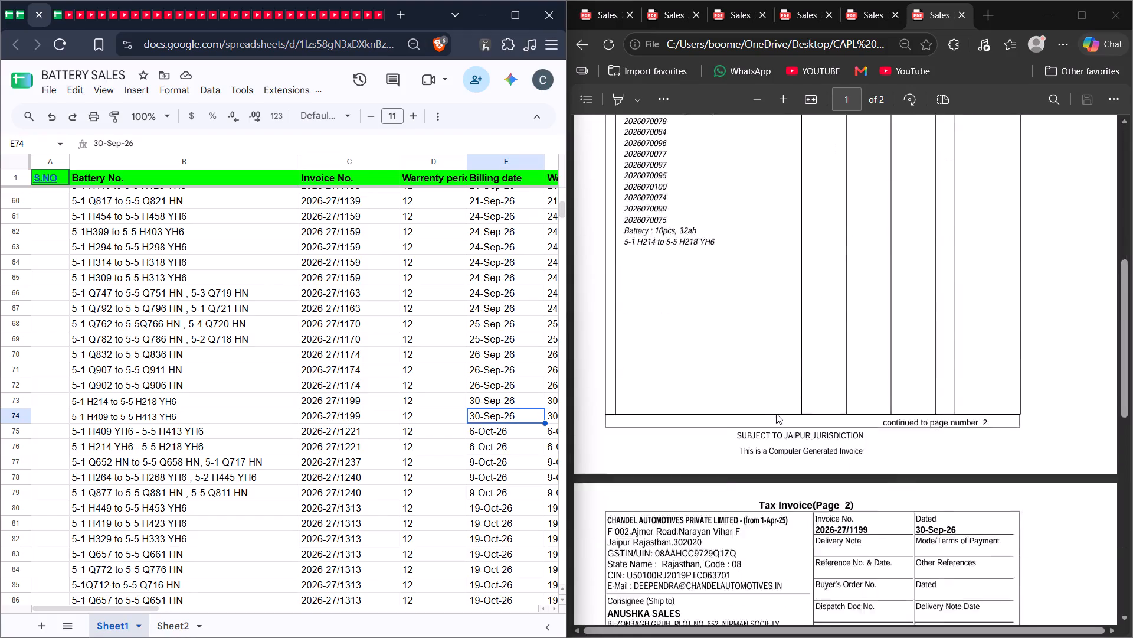
pyautogui.scroll(-6, 776, 414)
pyautogui.scroll(7, 777, 413)
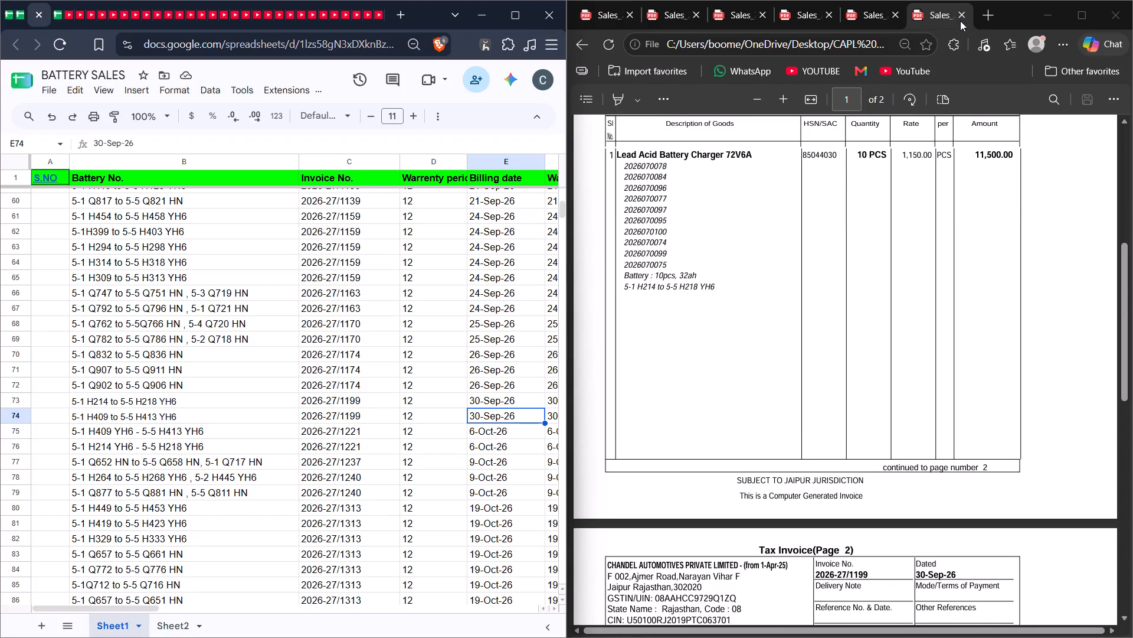
# Review invoice 2026-27/1199's warranty start dates and company names in CHARGER SALES rows 100 to 109, and close its PDF.
pyautogui.click(54, 19)
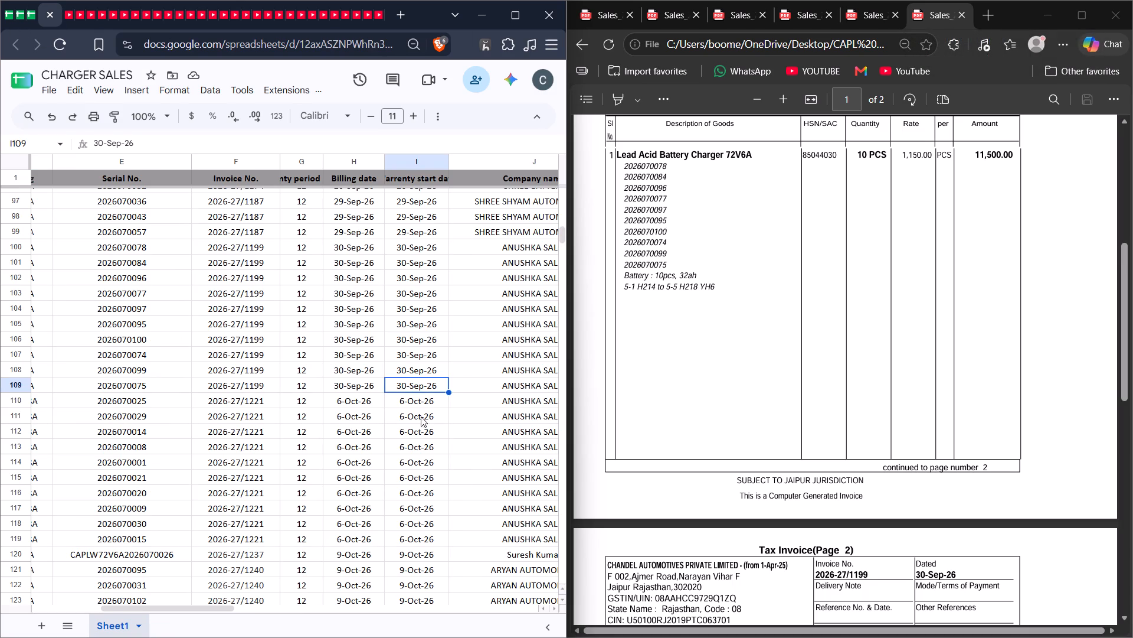
pyautogui.moveTo(417, 386); pyautogui.dragTo(432, 260)
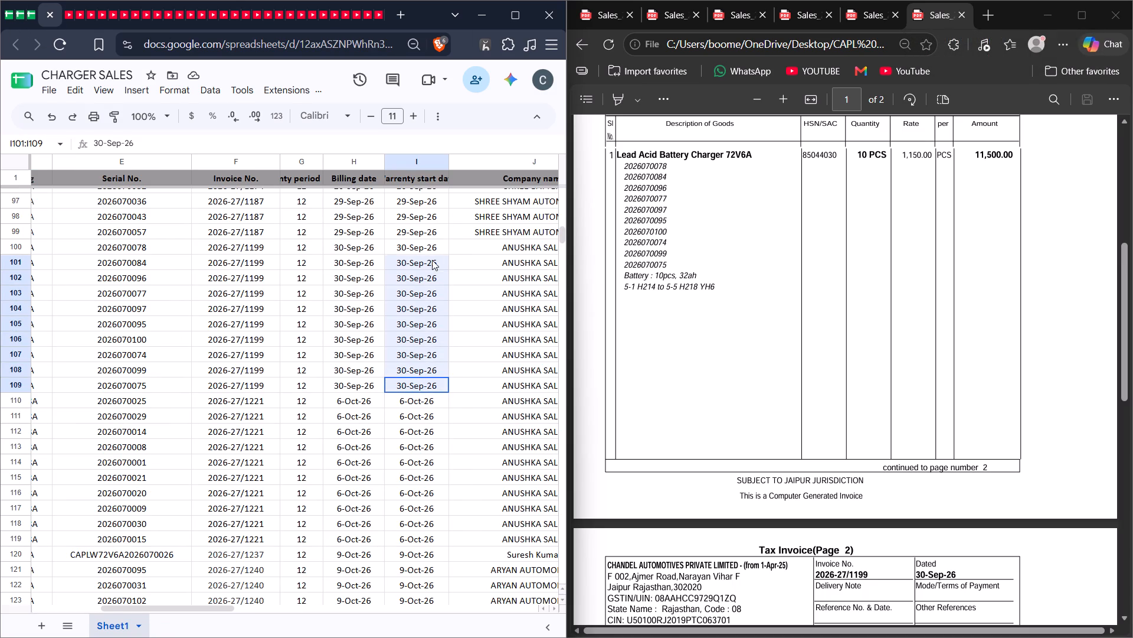
pyautogui.moveTo(432, 260); pyautogui.dragTo(437, 241)
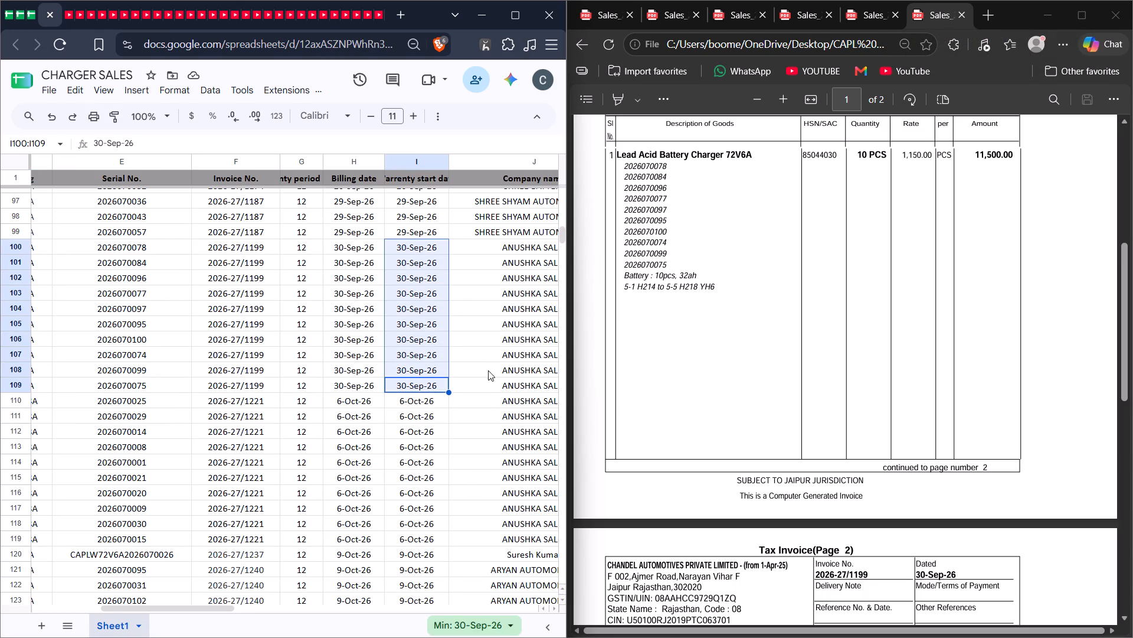
pyautogui.moveTo(486, 388); pyautogui.dragTo(475, 253)
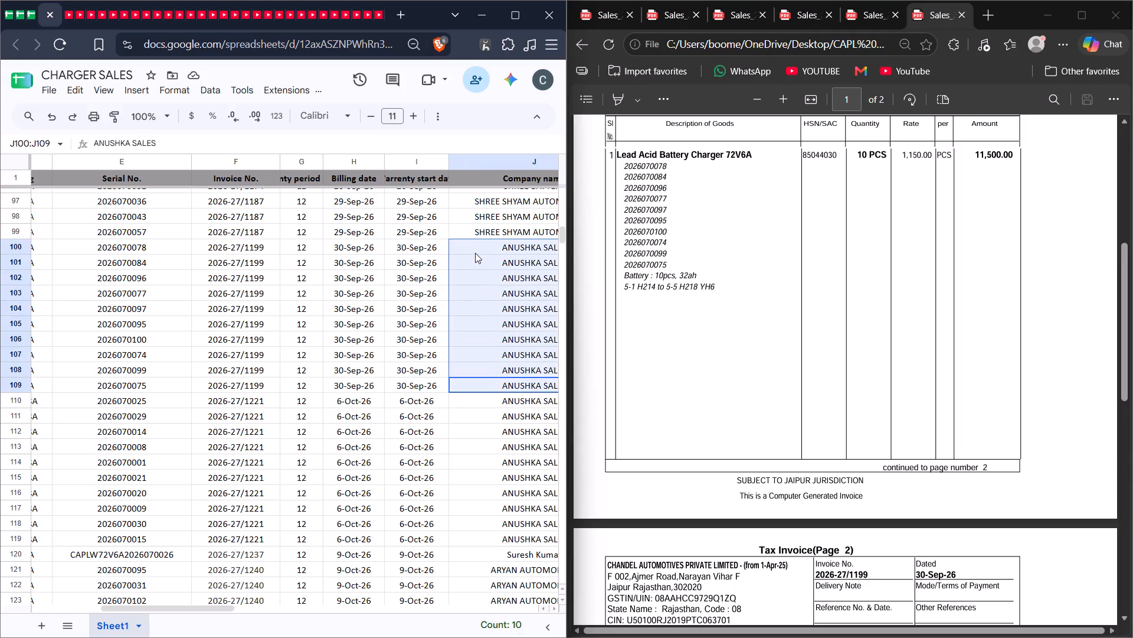
pyautogui.scroll(2, 730, 384)
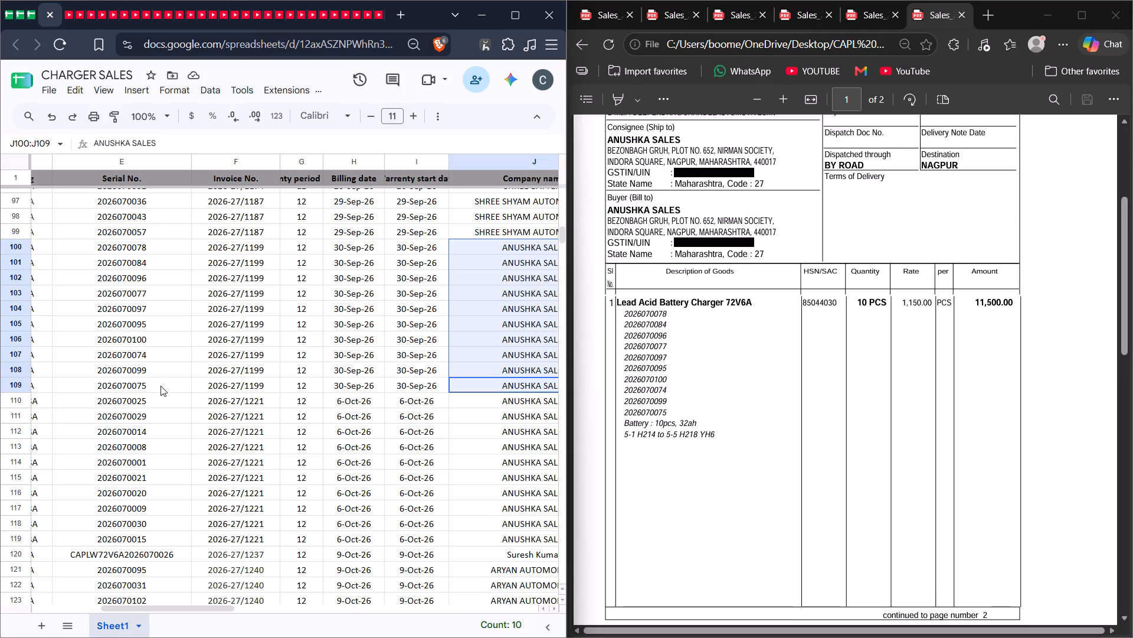
pyautogui.click(959, 21)
pyautogui.click(959, 15)
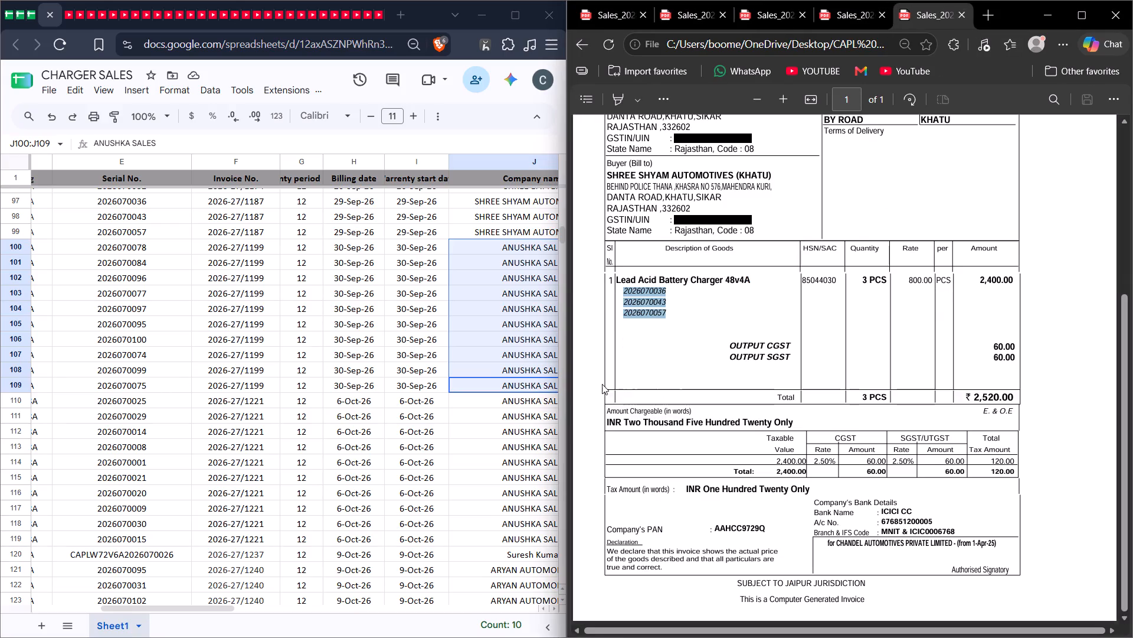
# Compare invoice 2026-27/1187's serial numbers with CHARGER SALES rows 97 to 99, and close its PDF.
pyautogui.scroll(1, 627, 389)
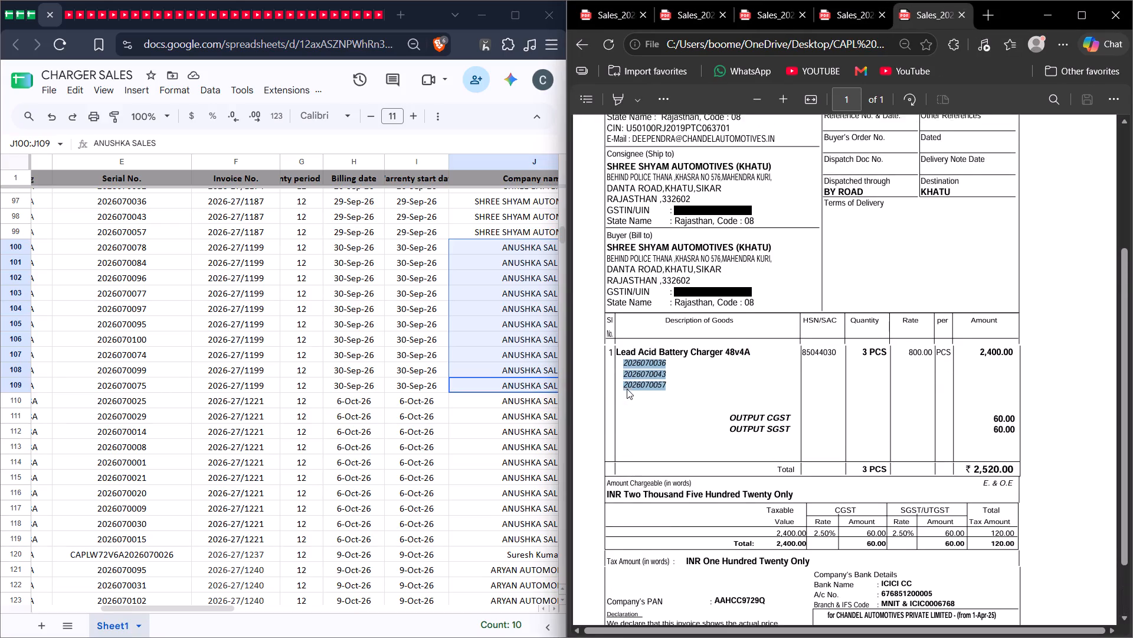
pyautogui.scroll(2, 627, 389)
pyautogui.scroll(2, 492, 415)
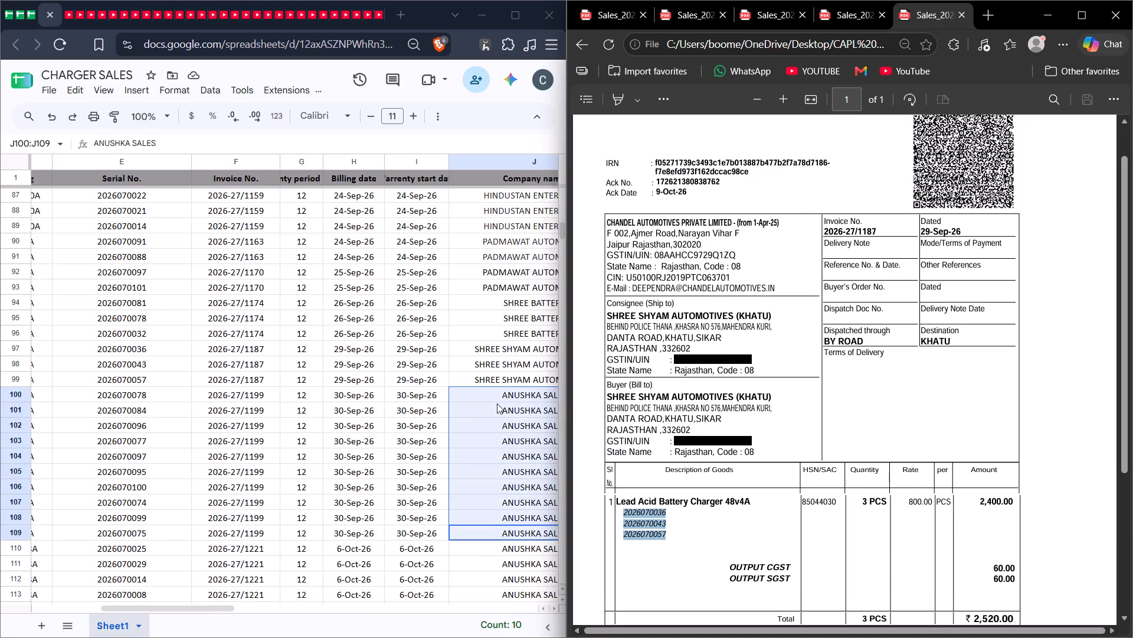
pyautogui.moveTo(121, 380); pyautogui.dragTo(130, 347)
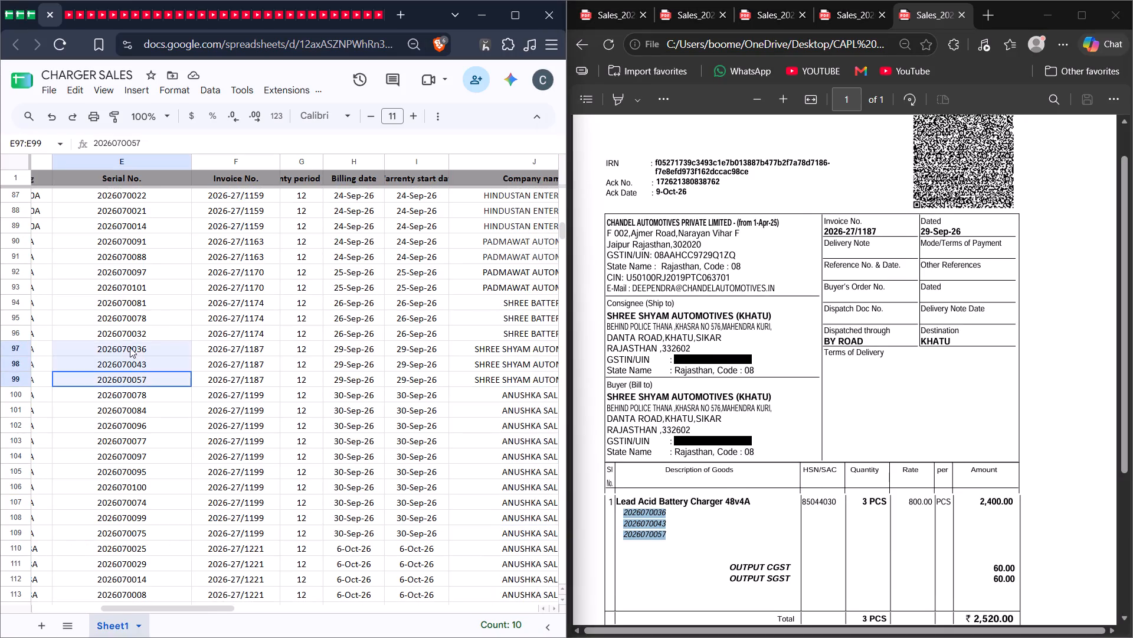
pyautogui.moveTo(130, 347); pyautogui.dragTo(131, 349)
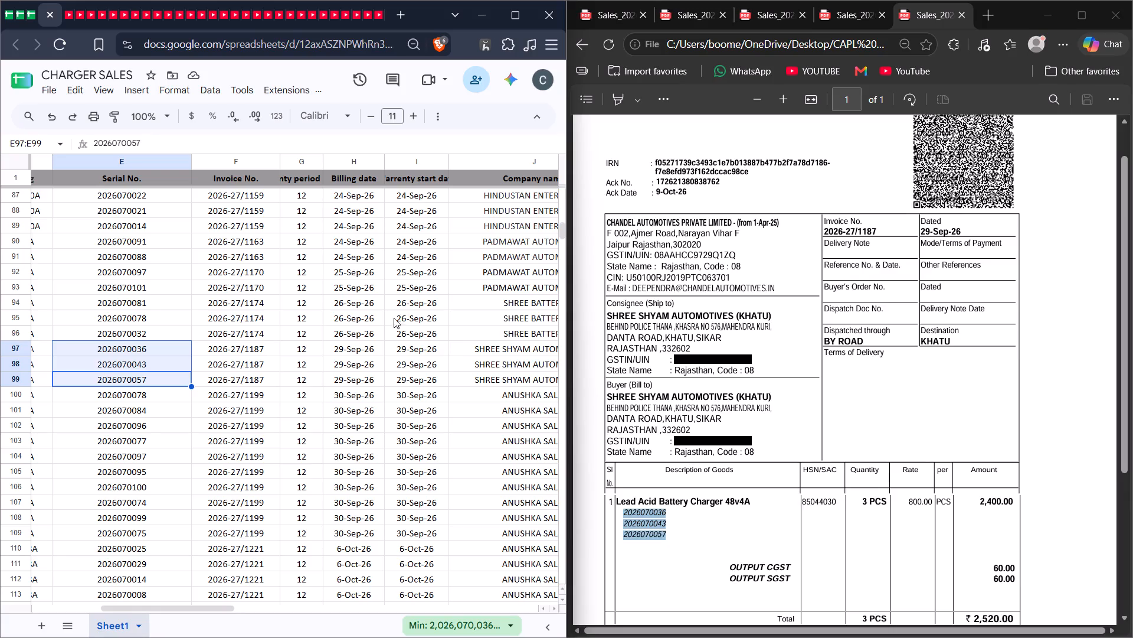
pyautogui.click(962, 13)
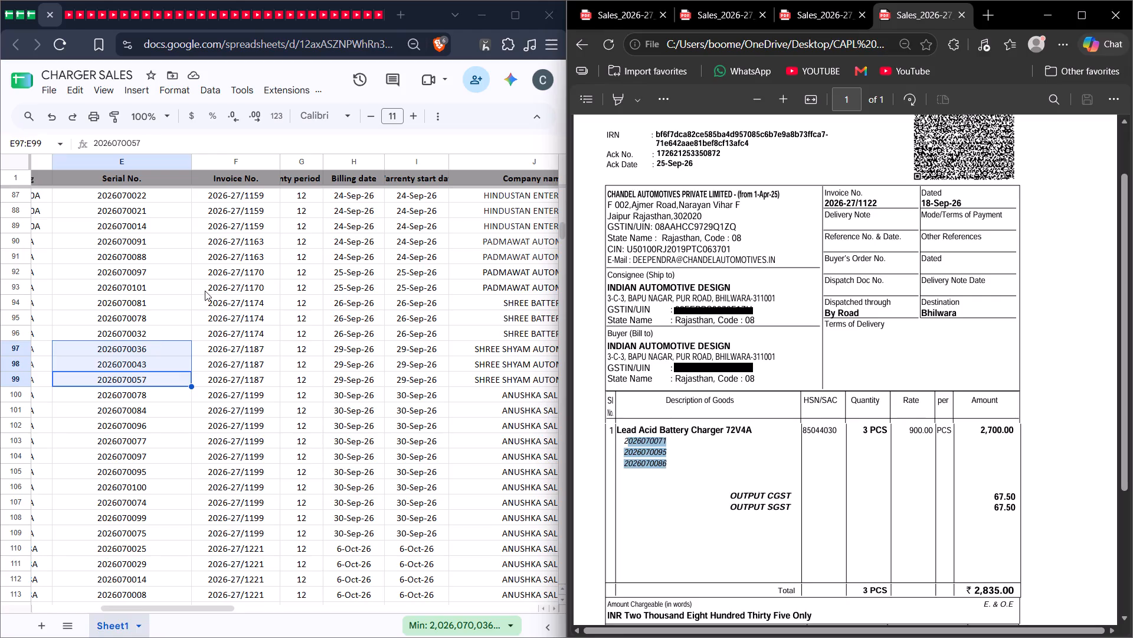
# Compare invoice 2026-27/1122 with its INDIAN AUTOMOTIVE DESIGN entries in CHARGER SALES rows 54 to 56, and close its PDF.
pyautogui.scroll(7, 205, 291)
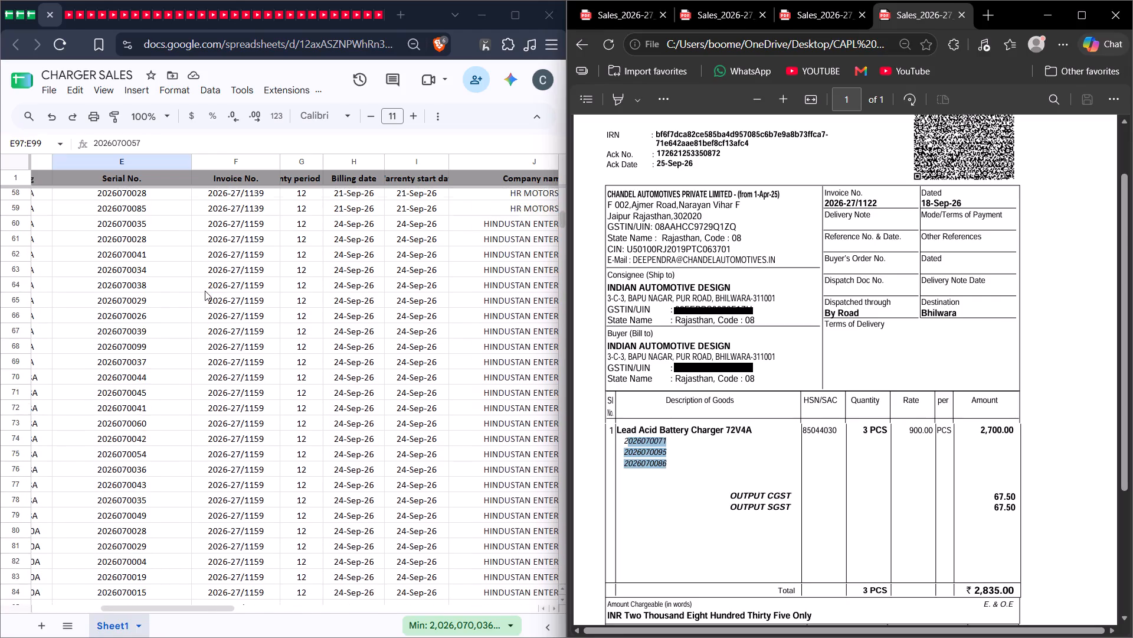
pyautogui.scroll(1, 205, 291)
pyautogui.moveTo(218, 313); pyautogui.dragTo(220, 275)
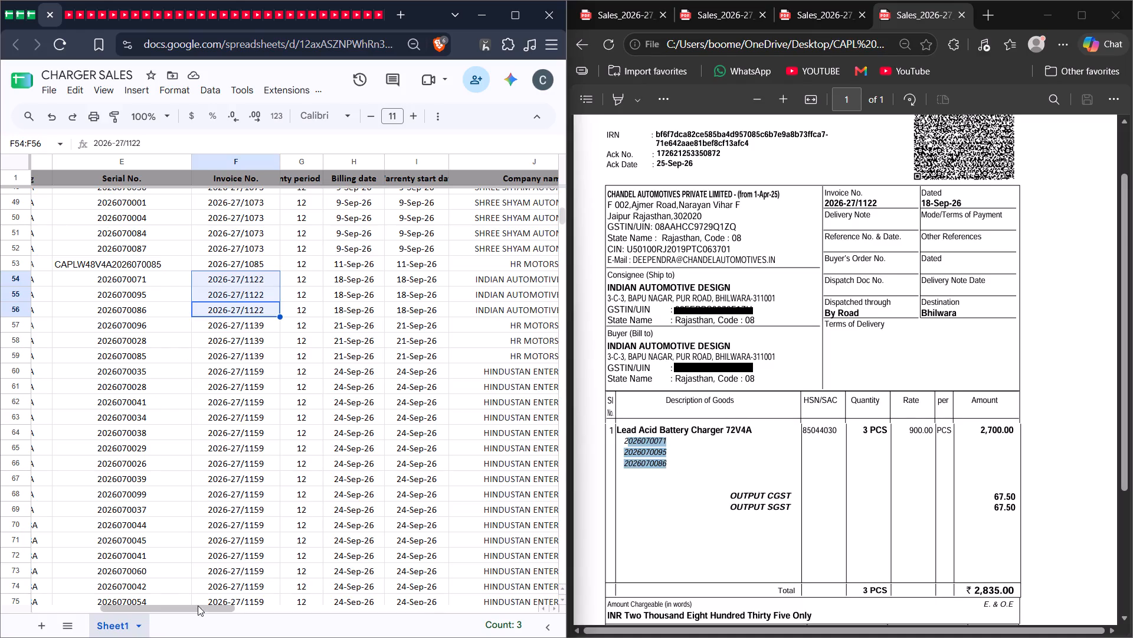
pyautogui.scroll(-4, 794, 536)
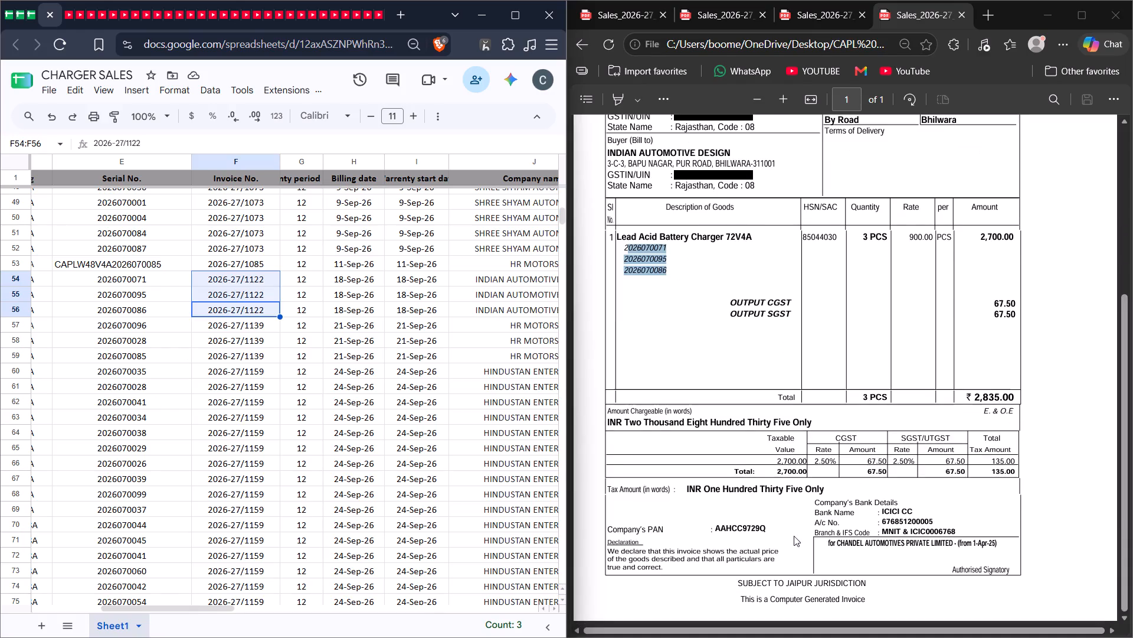
pyautogui.scroll(4, 798, 533)
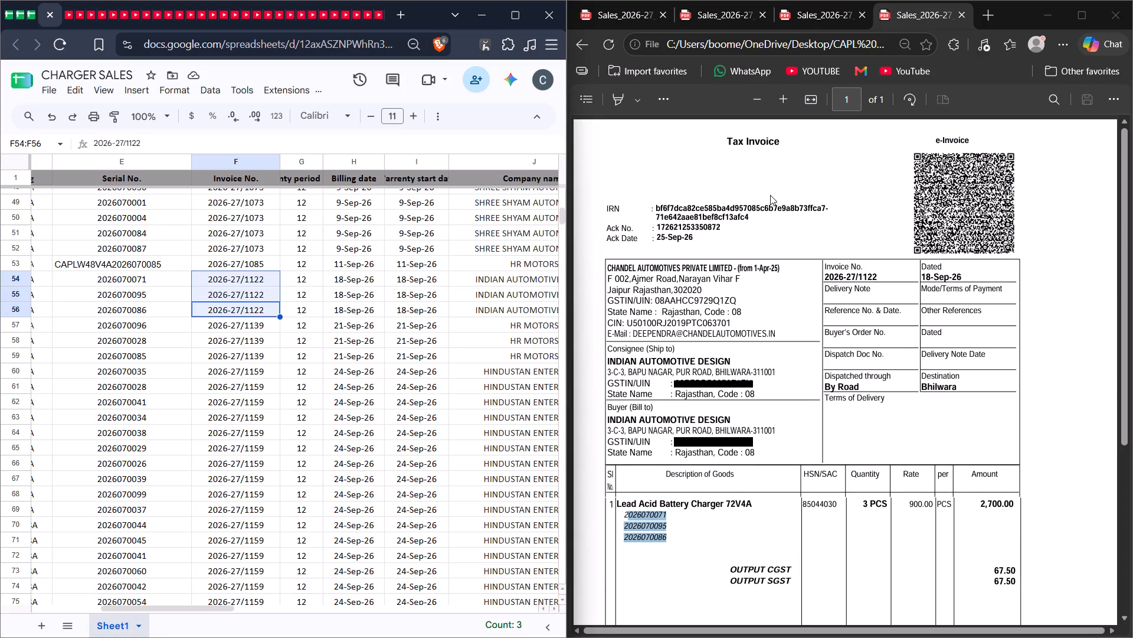
pyautogui.click(966, 17)
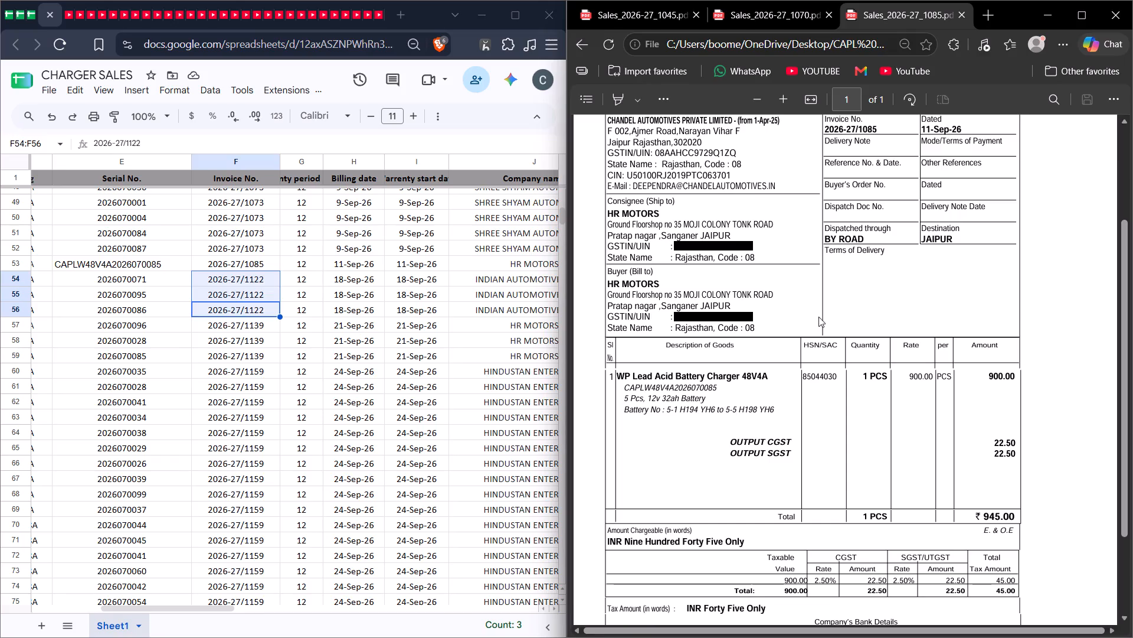
# Compare invoice 2026-27/1085 with its HR MOTORS entries in the CHARGER SALES and BATTERY SALES sheets, and close its PDF.
pyautogui.scroll(2, 397, 283)
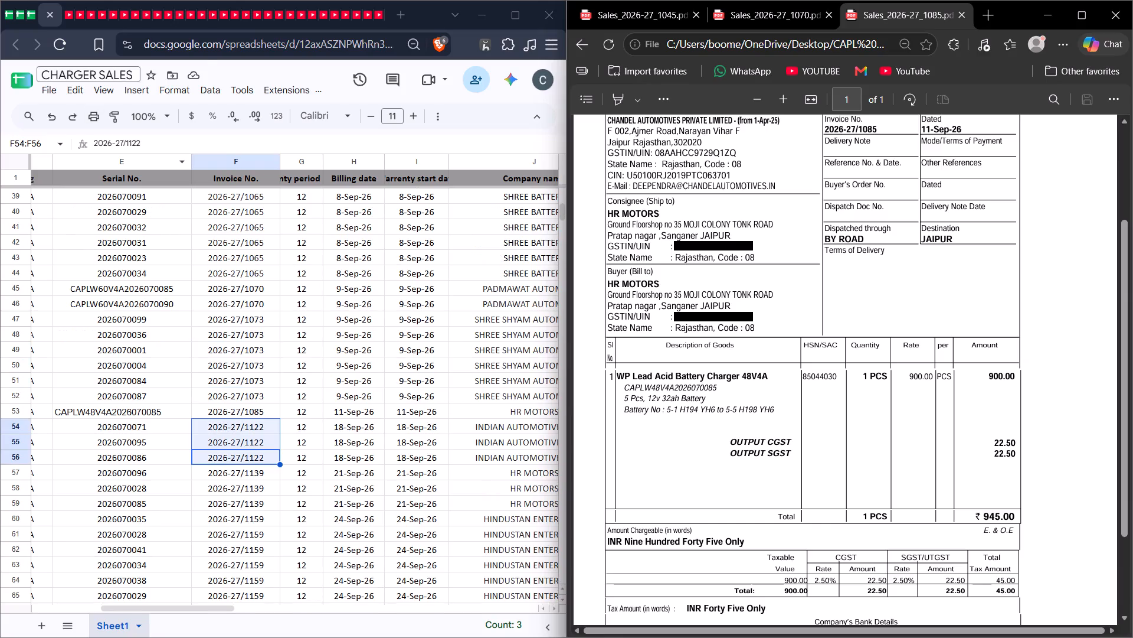
pyautogui.click(28, 8)
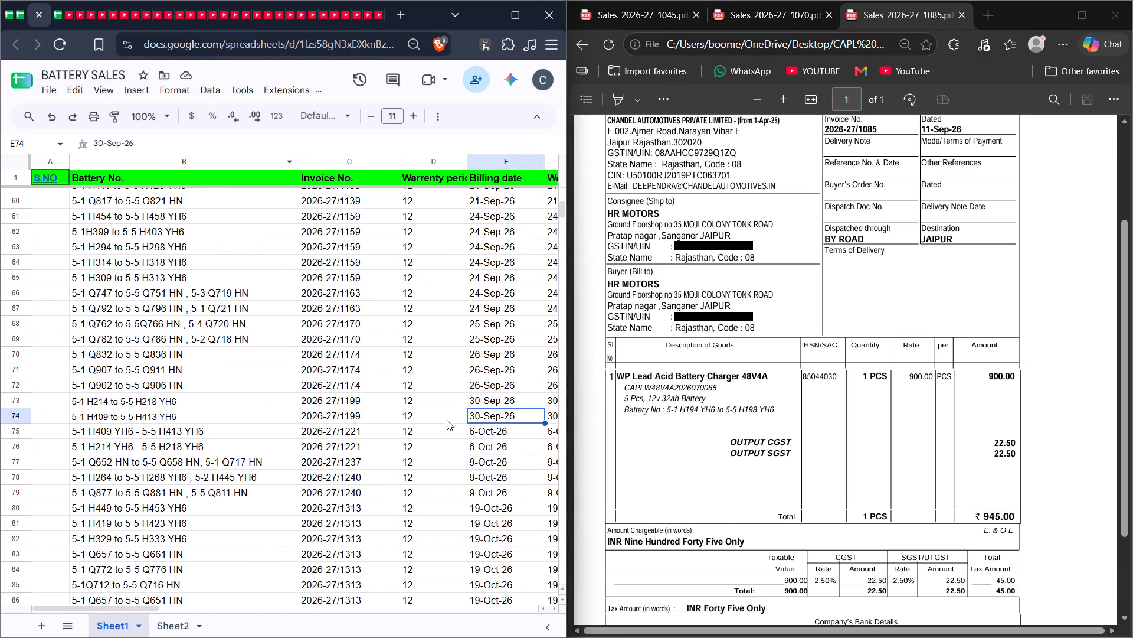
pyautogui.scroll(5, 447, 420)
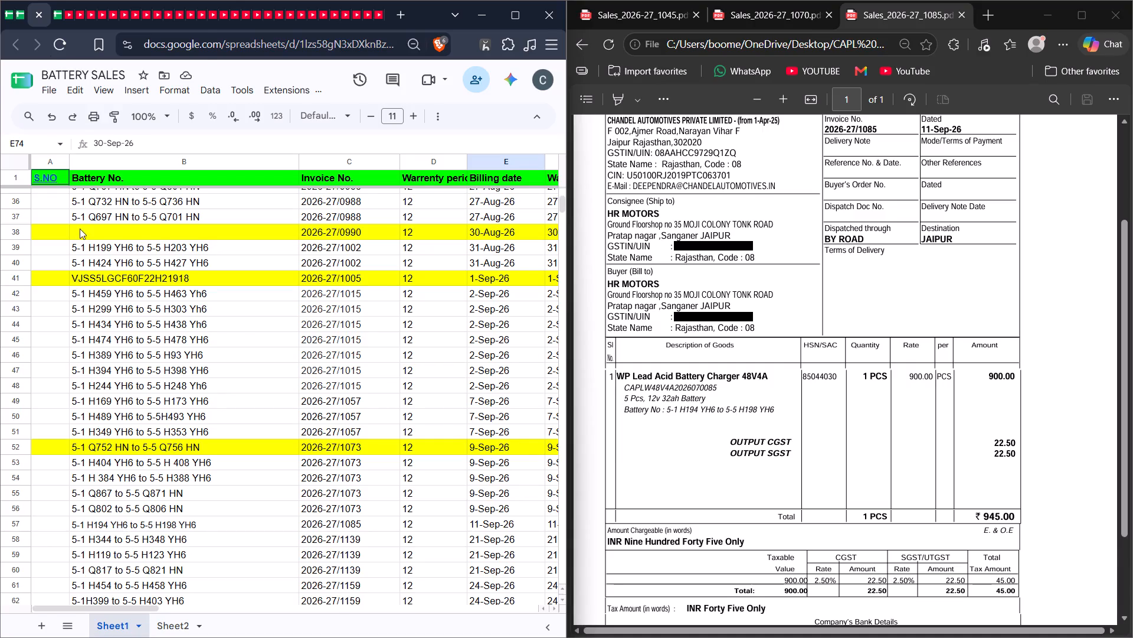
pyautogui.doubleClick(55, 4)
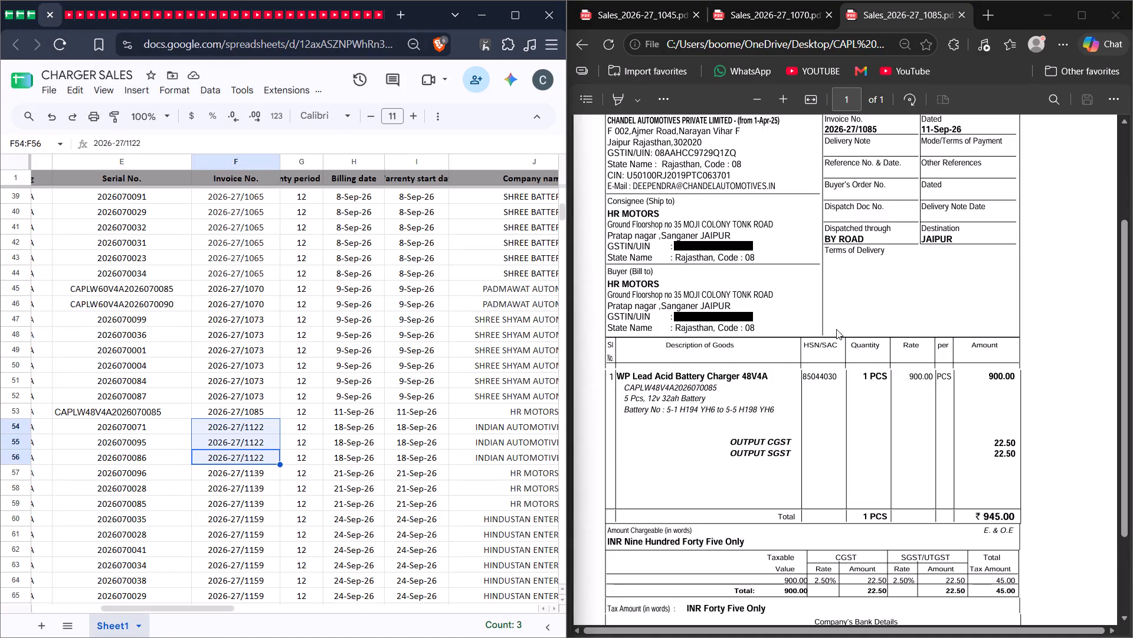
pyautogui.scroll(4, 836, 329)
pyautogui.click(964, 16)
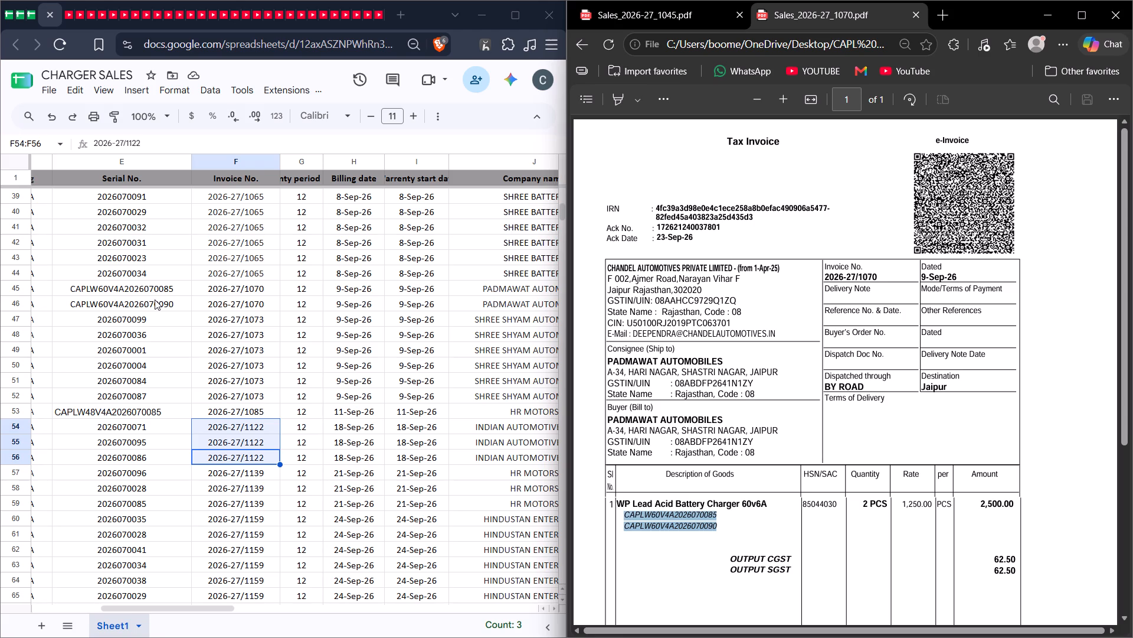
# Compare invoice 2026-27/1070's serial numbers, dates, company and location with CHARGER SALES rows 45 and 46, and close its PDF.
pyautogui.scroll(2, 274, 345)
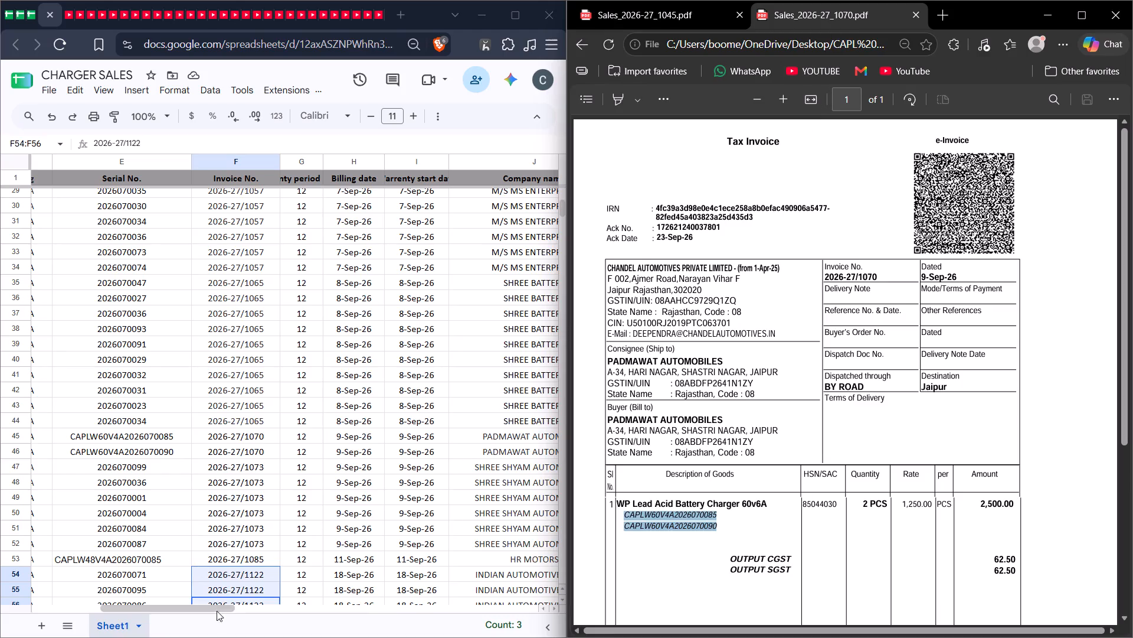
pyautogui.moveTo(225, 620); pyautogui.dragTo(230, 613)
pyautogui.moveTo(214, 610); pyautogui.dragTo(247, 607)
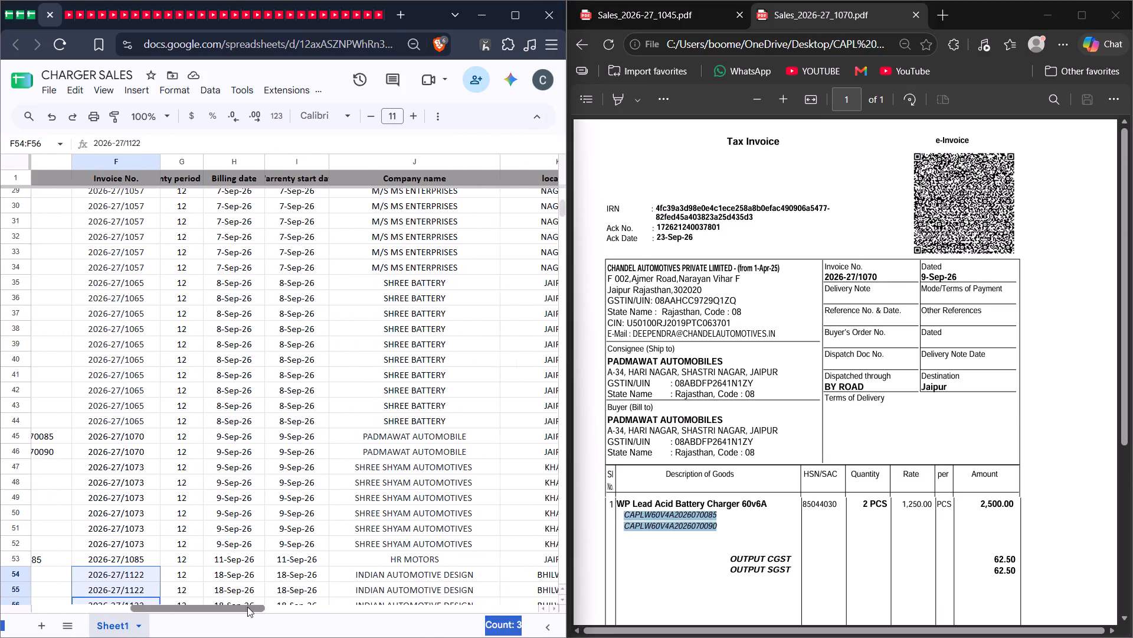
pyautogui.moveTo(247, 607); pyautogui.dragTo(264, 607)
pyautogui.click(309, 616)
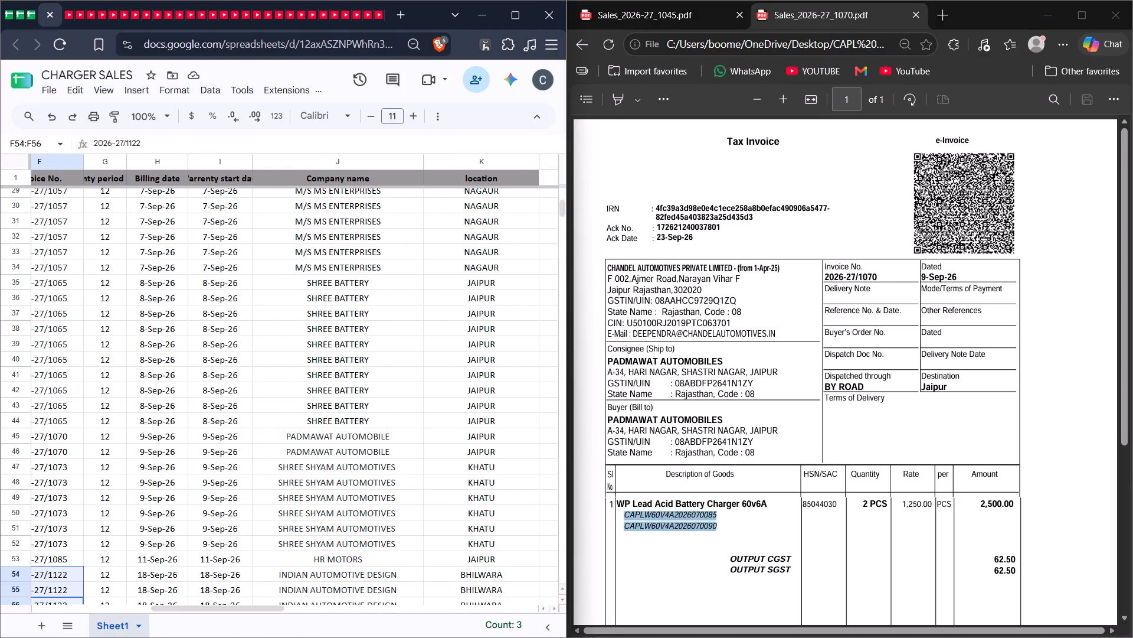
pyautogui.click(913, 10)
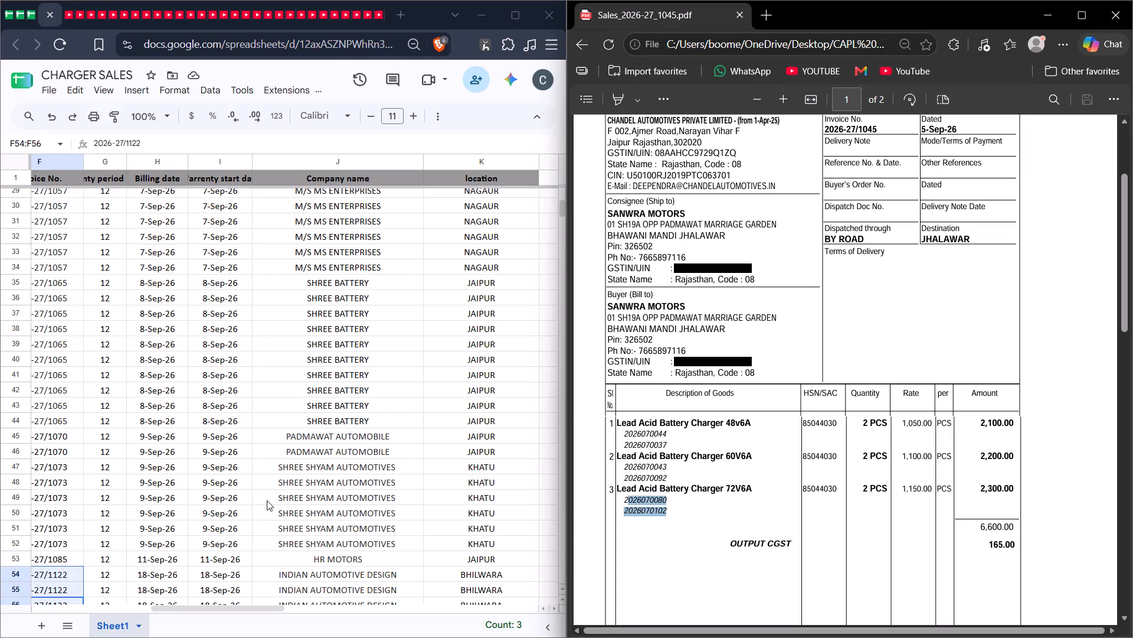
# Compare invoice 2026-27/1045's ratings, serial numbers, dates, company and location with its SANWRA MOTORS entries in CHARGER SALES rows 23 to 28, and close its PDF.
pyautogui.scroll(2, 266, 493)
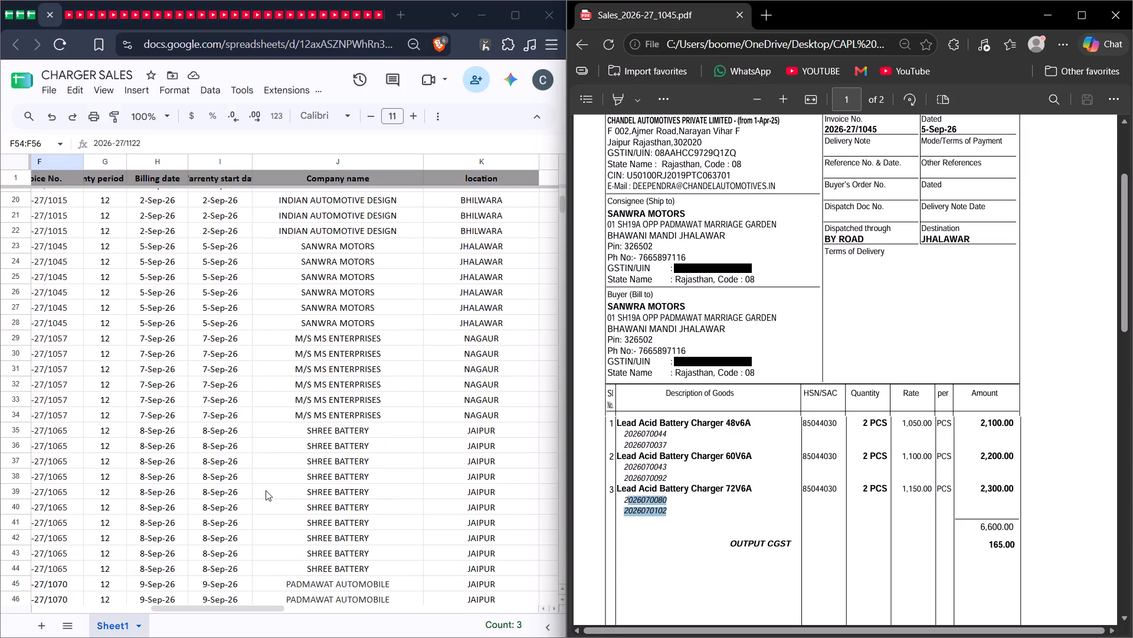
pyautogui.scroll(1, 266, 490)
pyautogui.moveTo(372, 320); pyautogui.dragTo(372, 382)
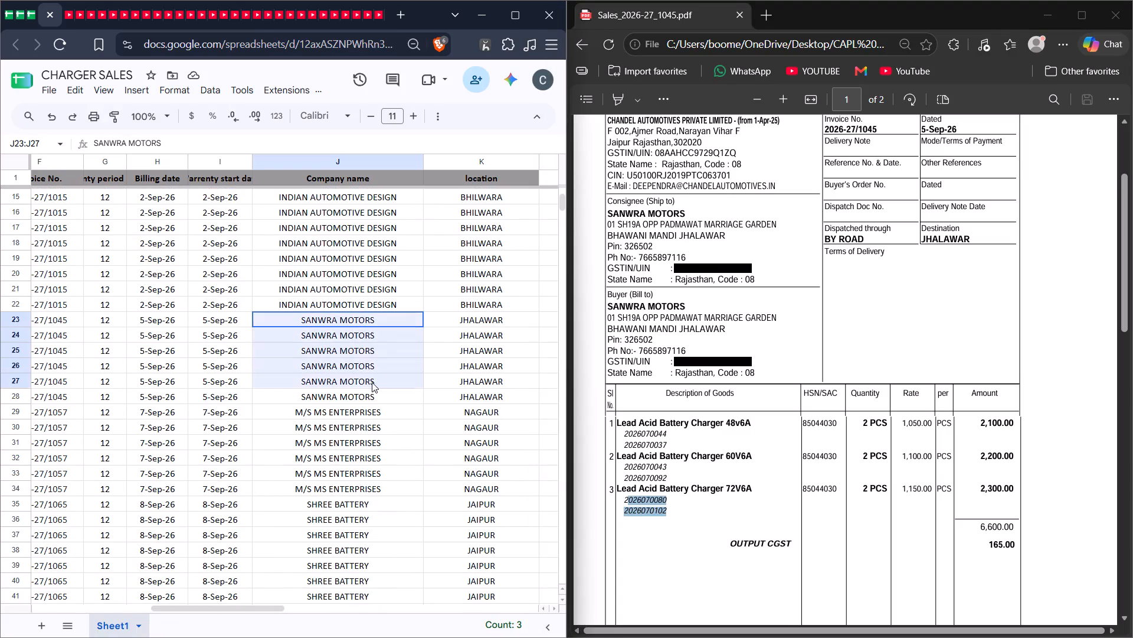
pyautogui.moveTo(372, 382); pyautogui.dragTo(372, 392)
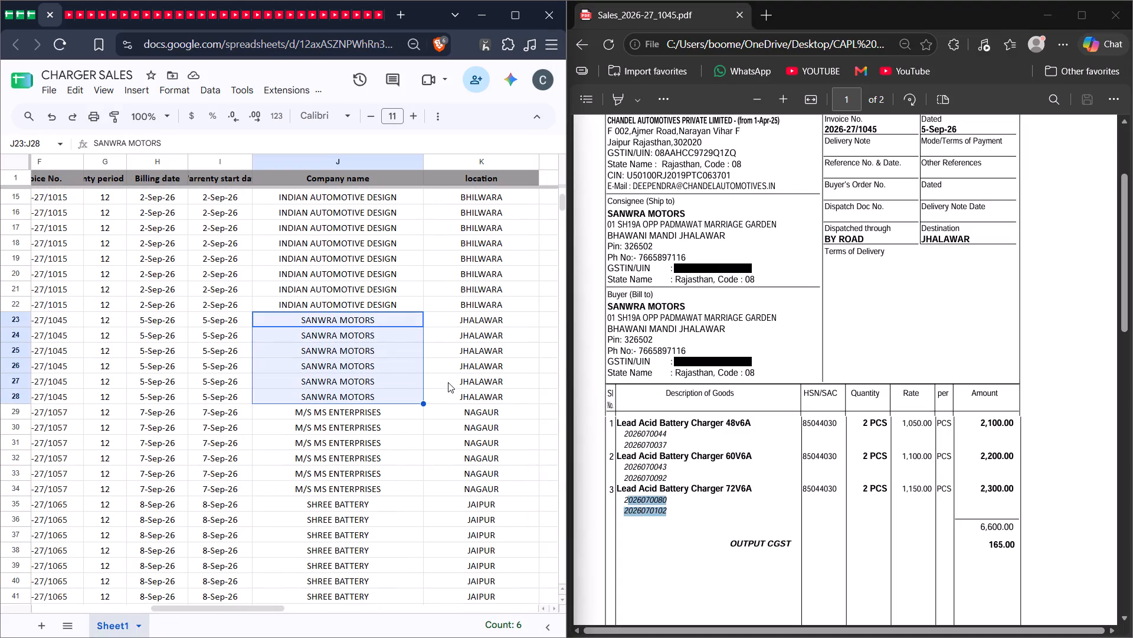
pyautogui.moveTo(254, 608); pyautogui.dragTo(202, 613)
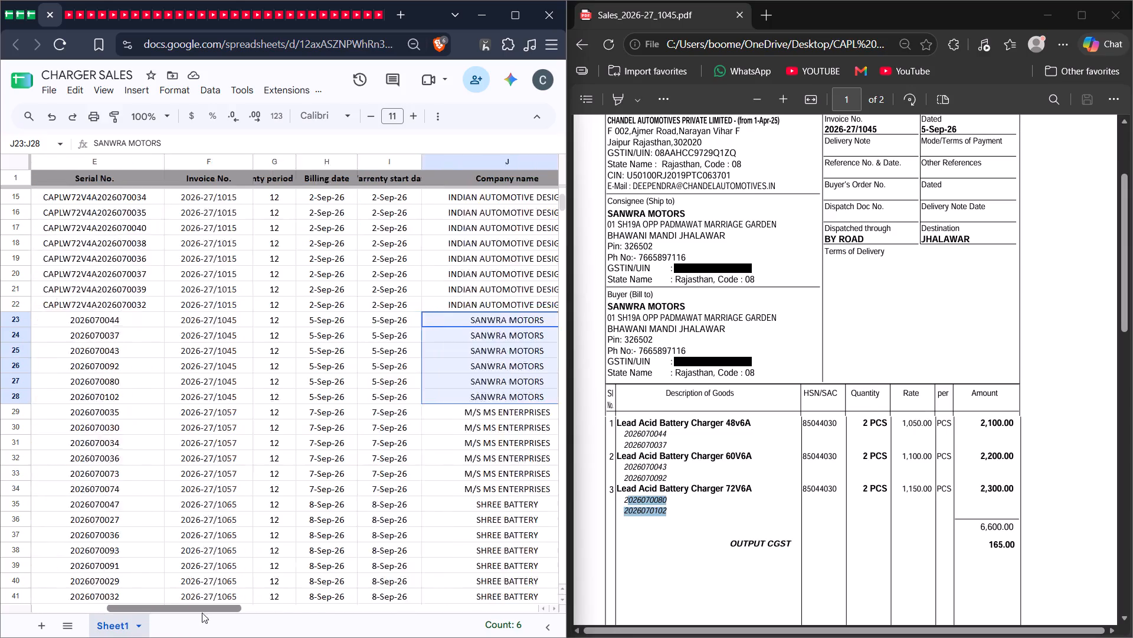
pyautogui.moveTo(202, 613); pyautogui.dragTo(184, 616)
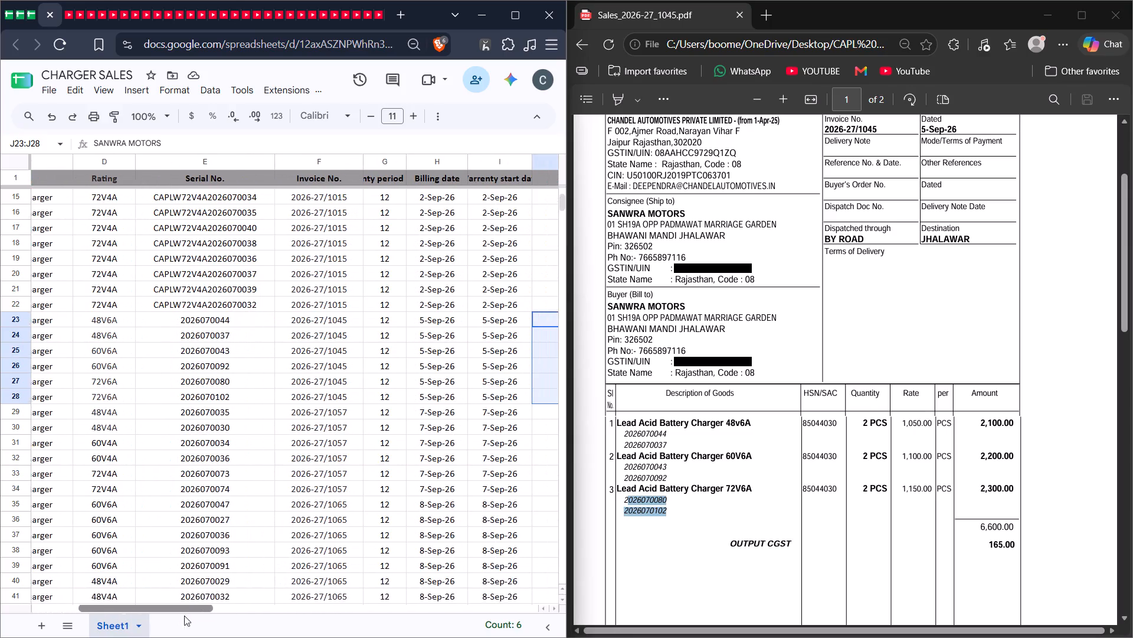
pyautogui.moveTo(184, 616); pyautogui.dragTo(193, 616)
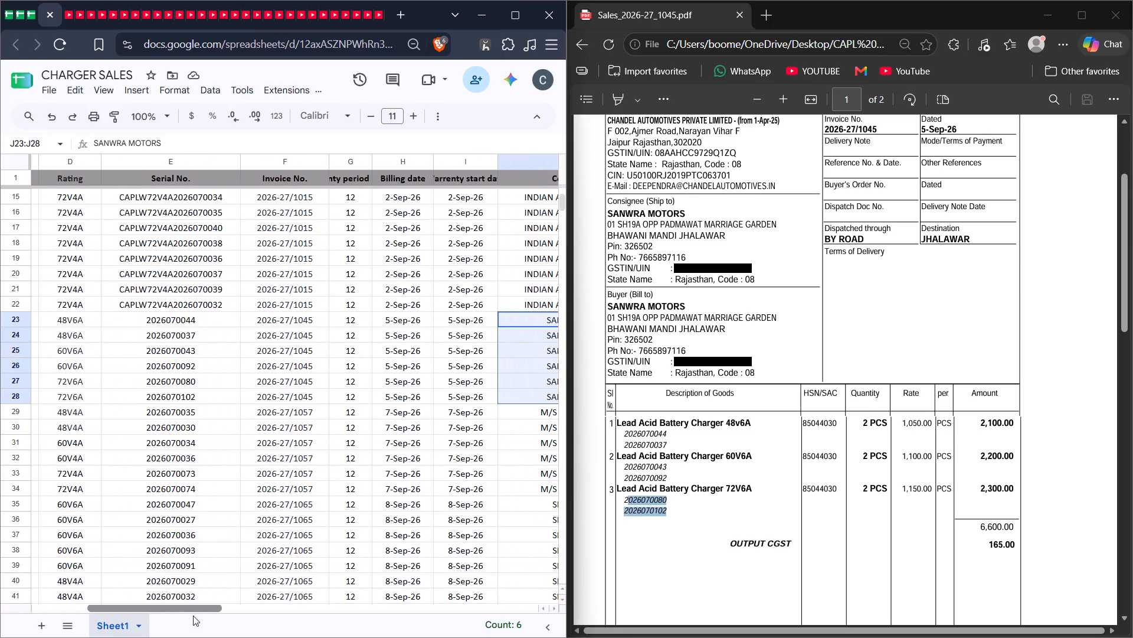
pyautogui.moveTo(193, 616); pyautogui.dragTo(199, 616)
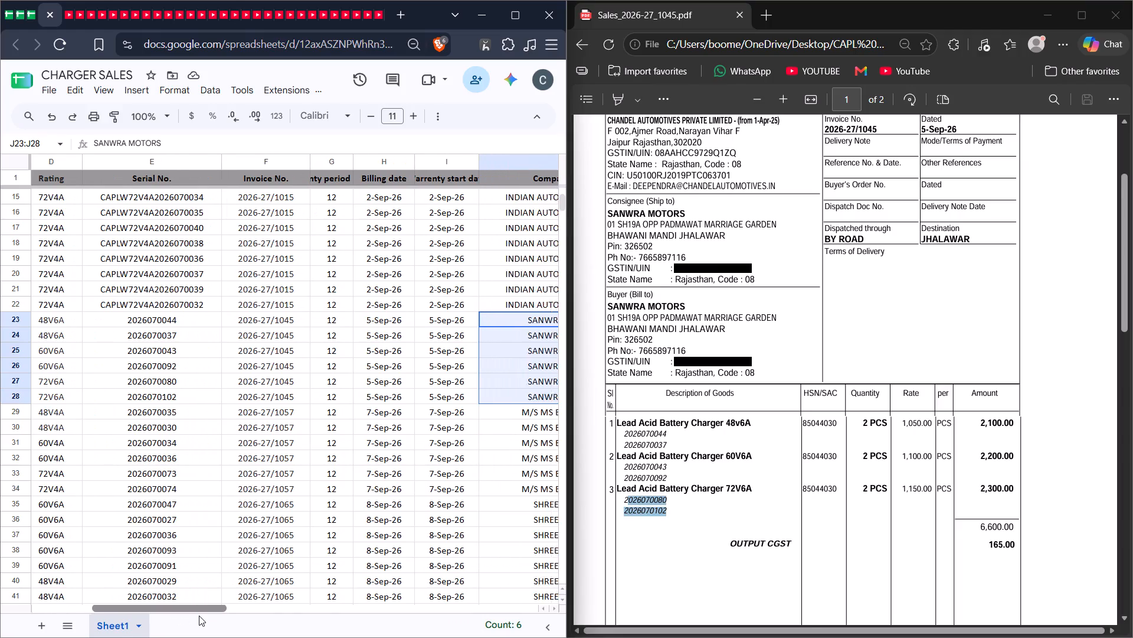
pyautogui.moveTo(199, 616); pyautogui.dragTo(230, 616)
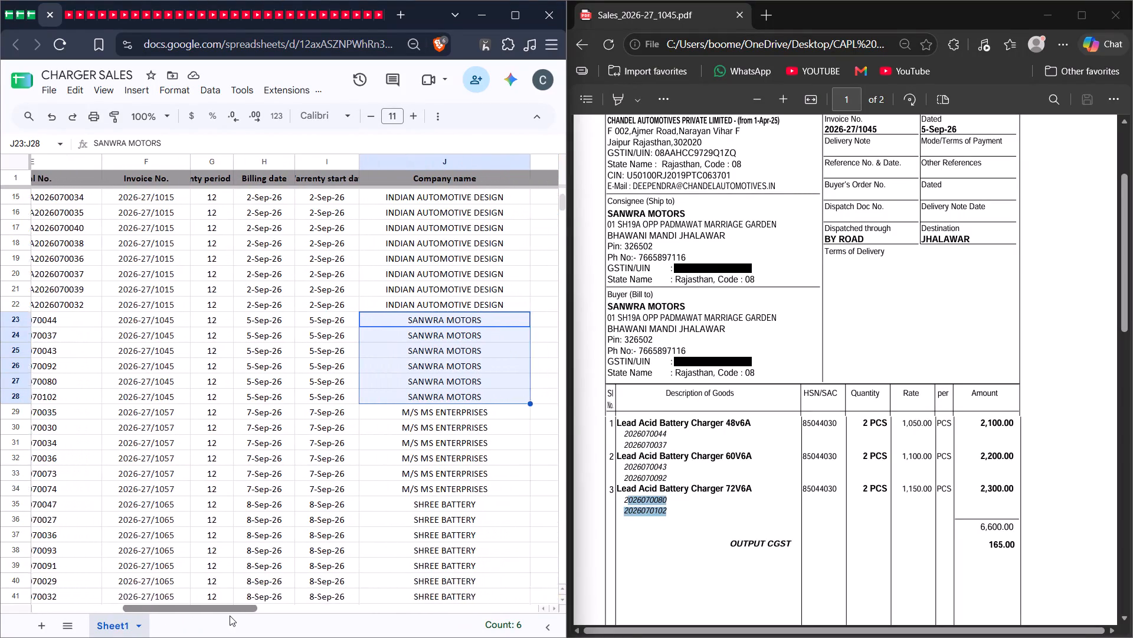
pyautogui.moveTo(230, 616); pyautogui.dragTo(250, 617)
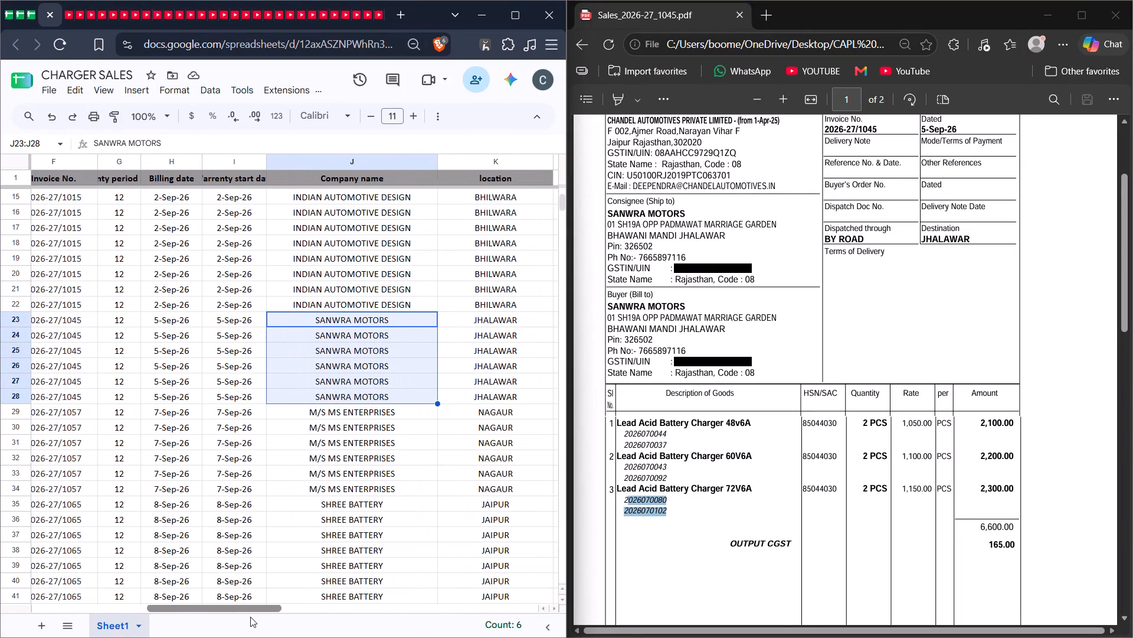
pyautogui.moveTo(250, 617); pyautogui.dragTo(268, 617)
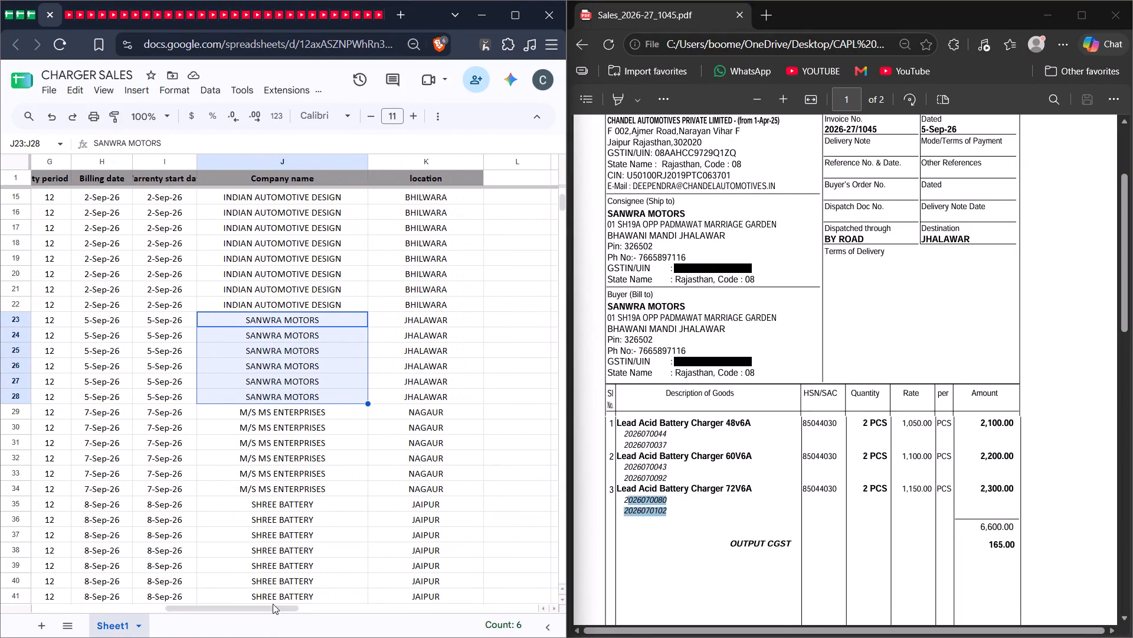
pyautogui.scroll(3, 379, 487)
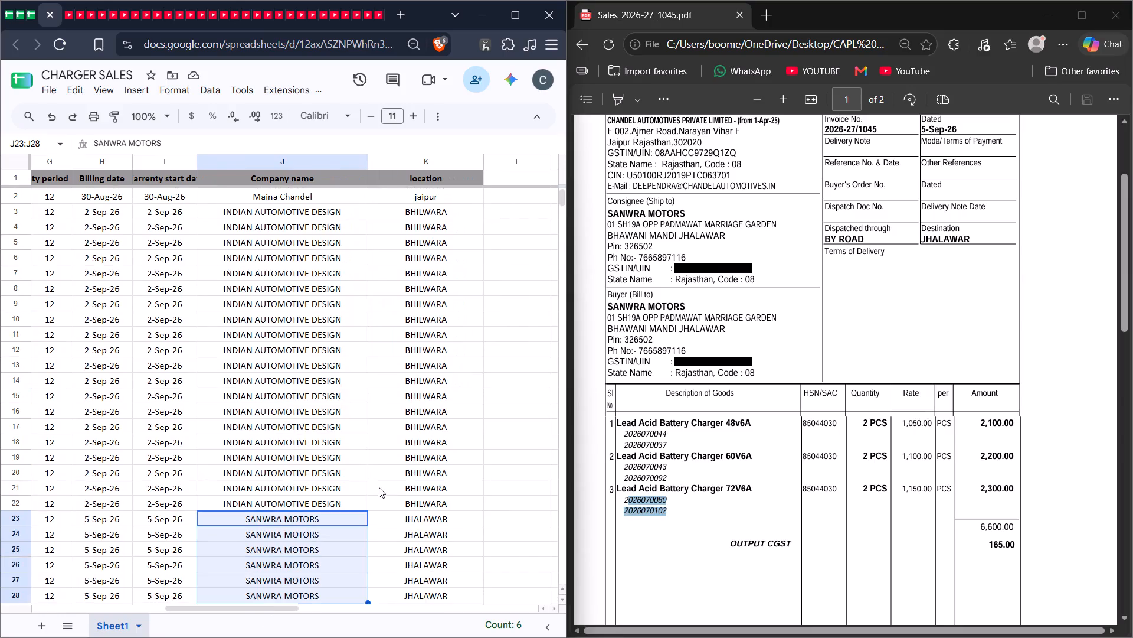
pyautogui.click(538, 435)
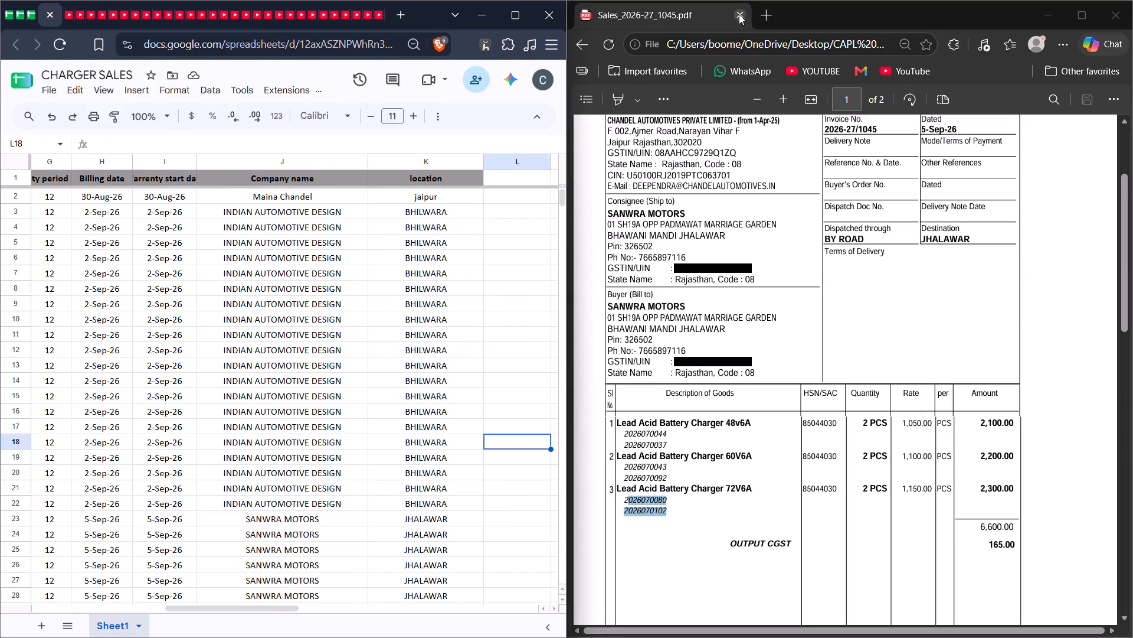
pyautogui.click(739, 14)
# Maximize the spreadsheet window and review all CHARGER SALES columns, including the s.no numbering, from the first through the last entries.
pyautogui.click(520, 17)
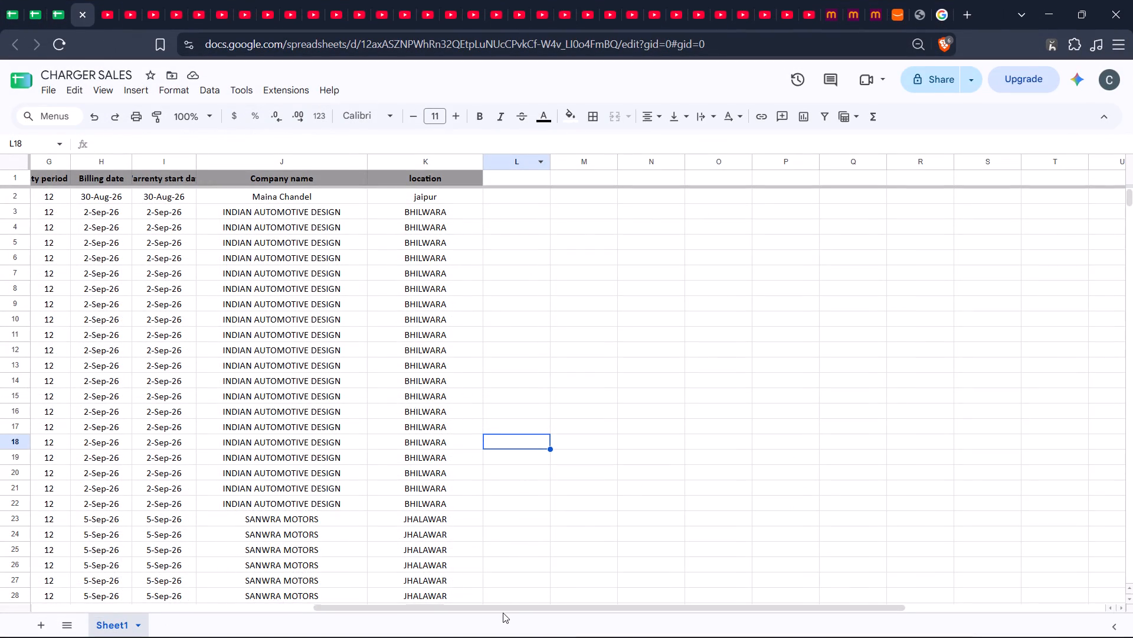
pyautogui.moveTo(513, 611); pyautogui.dragTo(122, 611)
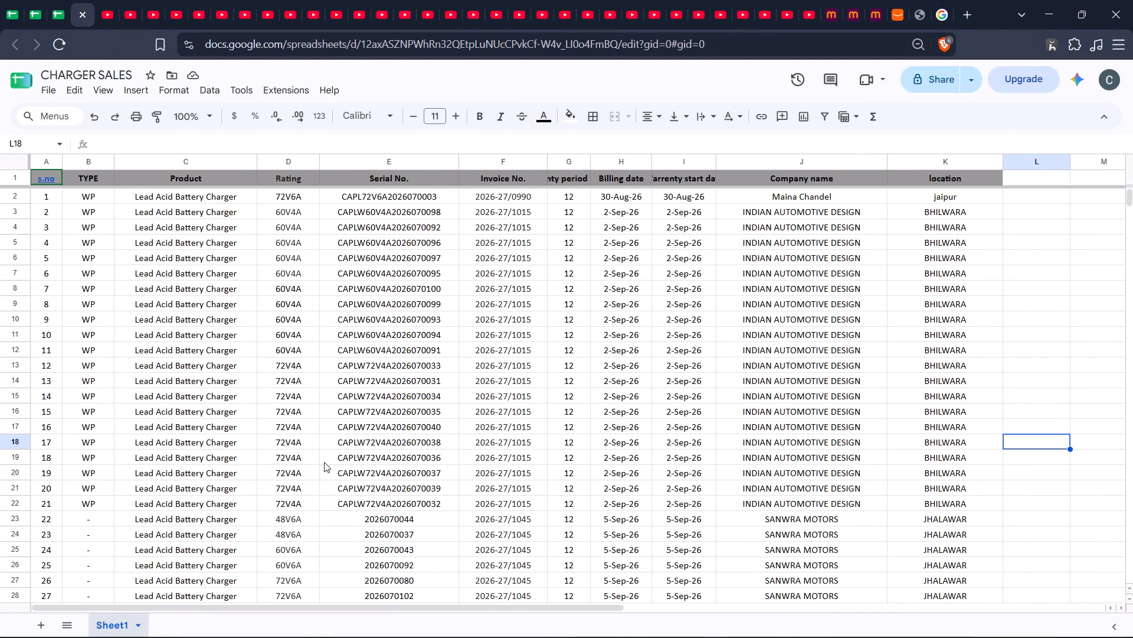
pyautogui.scroll(-20, 215, 438)
pyautogui.scroll(-18, 215, 438)
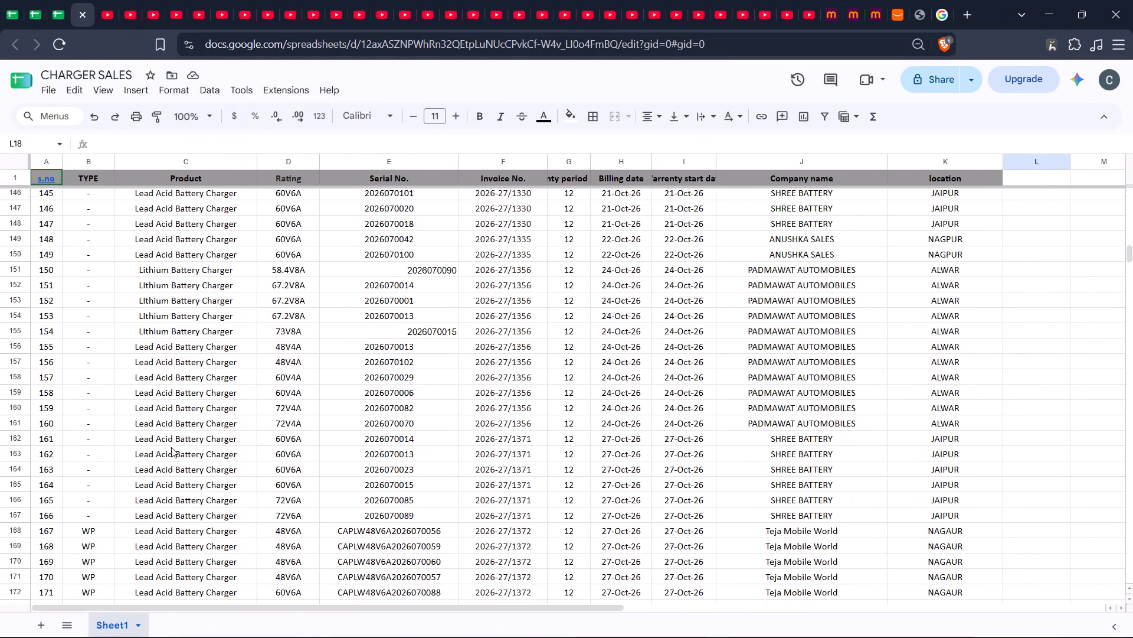
pyautogui.scroll(-2, 171, 447)
pyautogui.scroll(4, 168, 441)
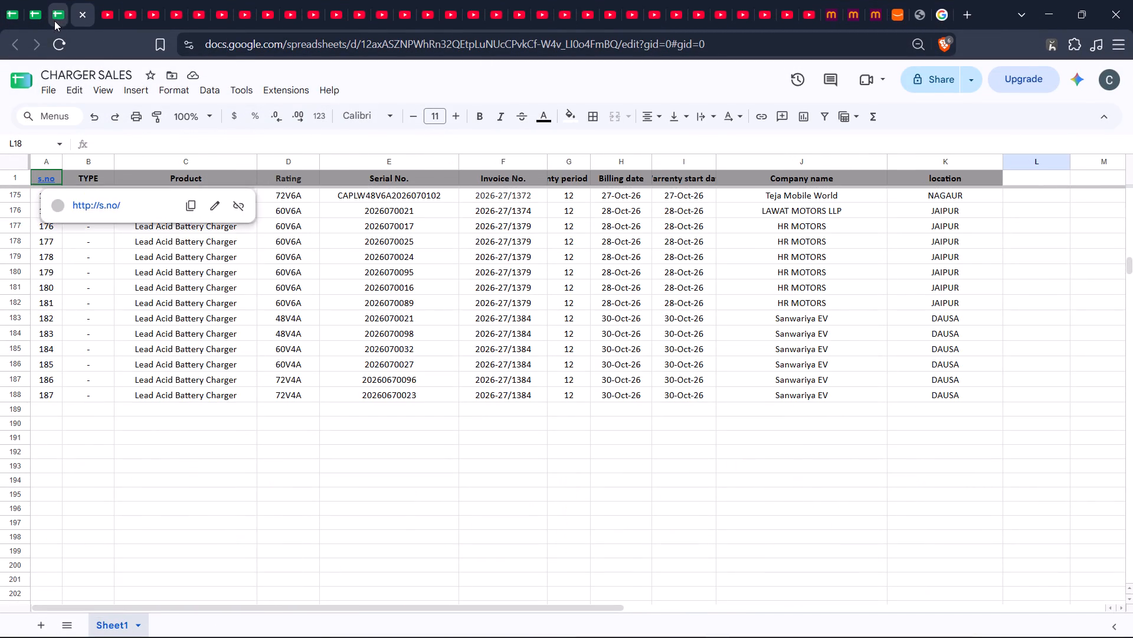
# Enter serial numbers 1 and 2 in cells A2 and A3 of the S.NO column in BATTERY SALES Sheet1.
pyautogui.click(54, 21)
pyautogui.scroll(-2, 79, 332)
pyautogui.scroll(7, 81, 333)
pyautogui.scroll(10, 41, 274)
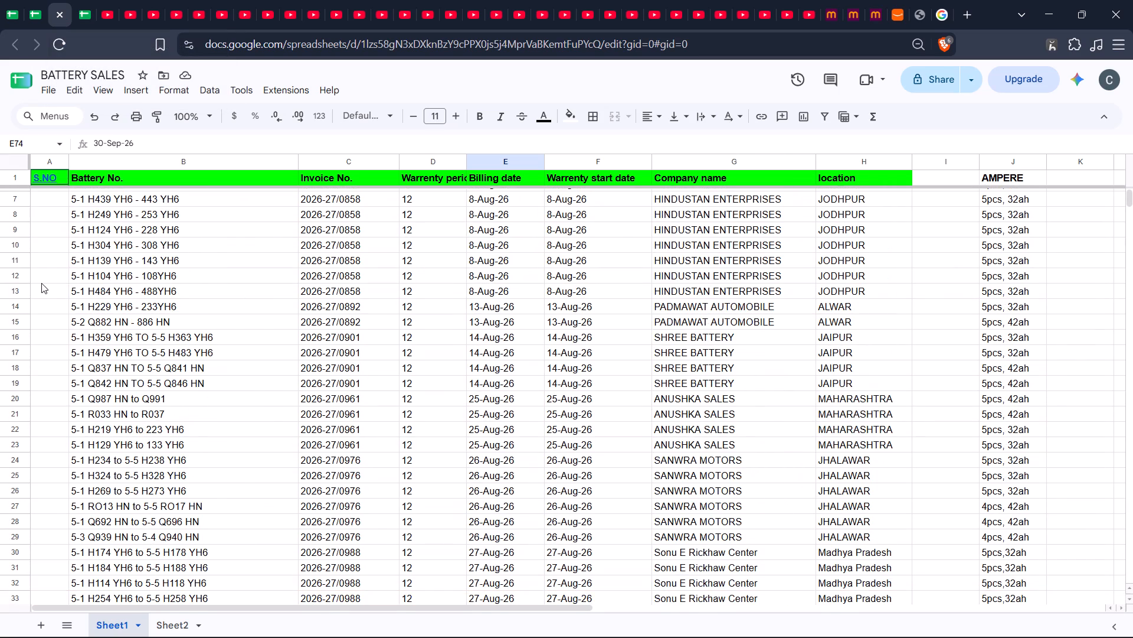
pyautogui.scroll(5, 41, 283)
pyautogui.click(58, 196)
pyautogui.press('1')
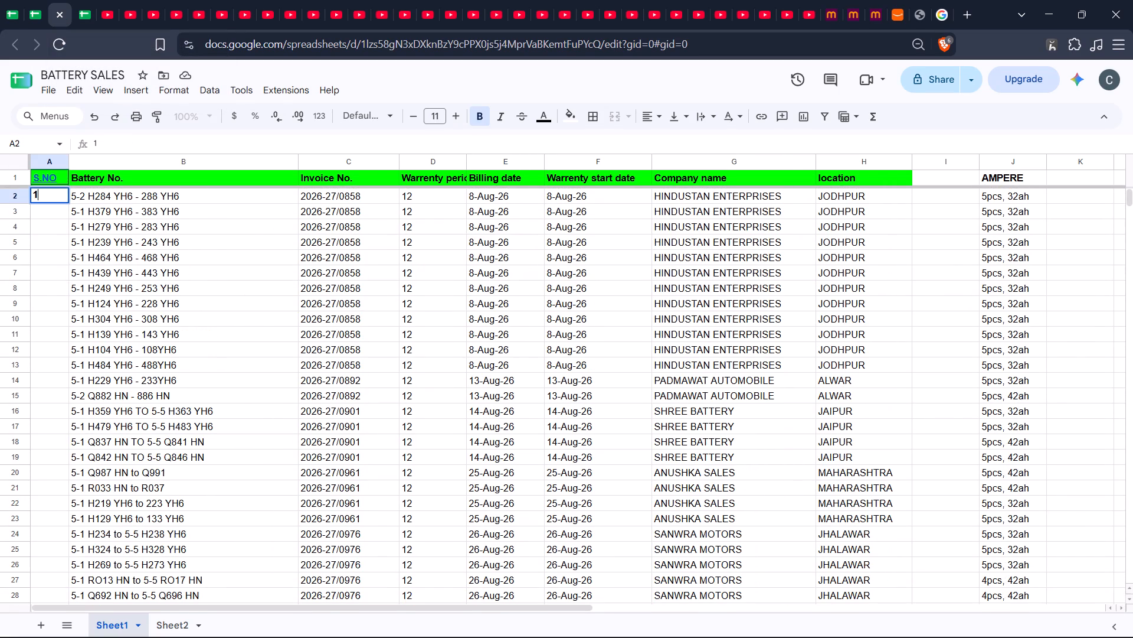
pyautogui.press('Return')
pyautogui.press('1')
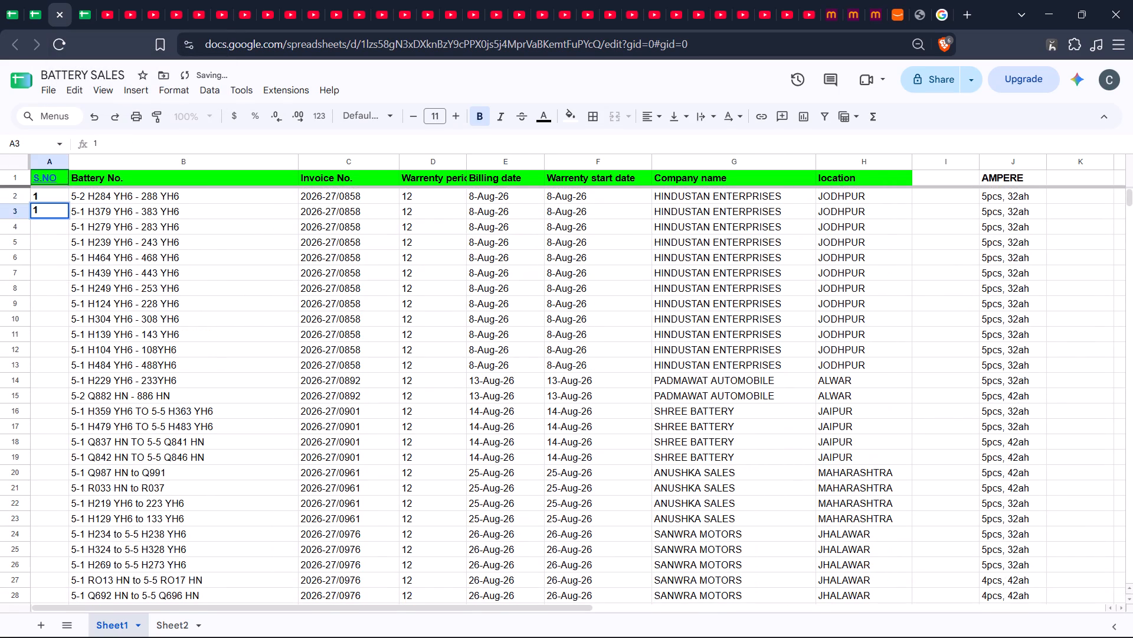
pyautogui.press('BackSpace')
pyautogui.press('2')
pyautogui.press('Return')
# Extend the serial number series from A2:A3 down the S.NO column to 118 in row 119.
pyautogui.press('Up')
pyautogui.press('Up')
pyautogui.hotkey('shift', 'Down')
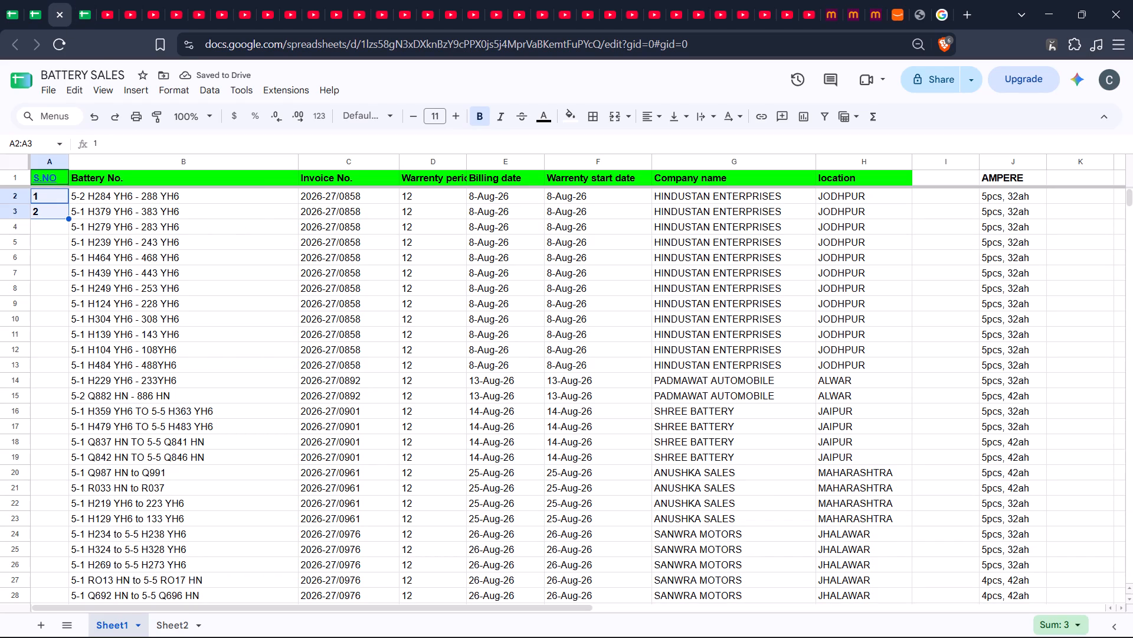
pyautogui.moveTo(69, 218); pyautogui.dragTo(35, 637)
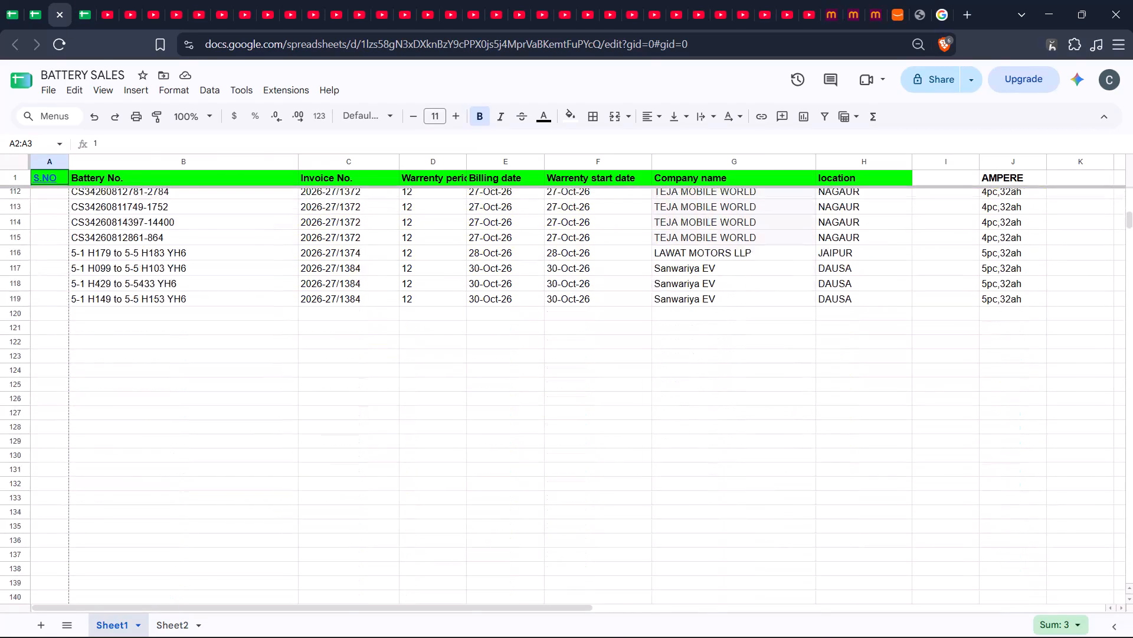
pyautogui.moveTo(35, 637); pyautogui.dragTo(37, 261)
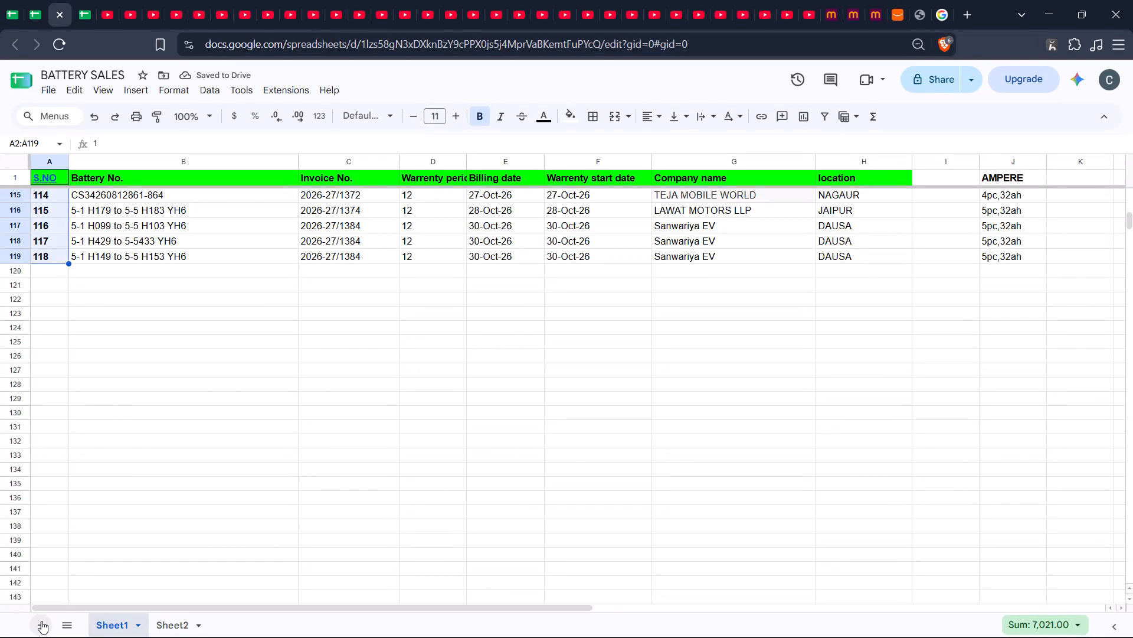
# Extend the serial number formula in column A of Sheet2 down to row 19, numbering the last three companies 16 to 18.
pyautogui.click(165, 626)
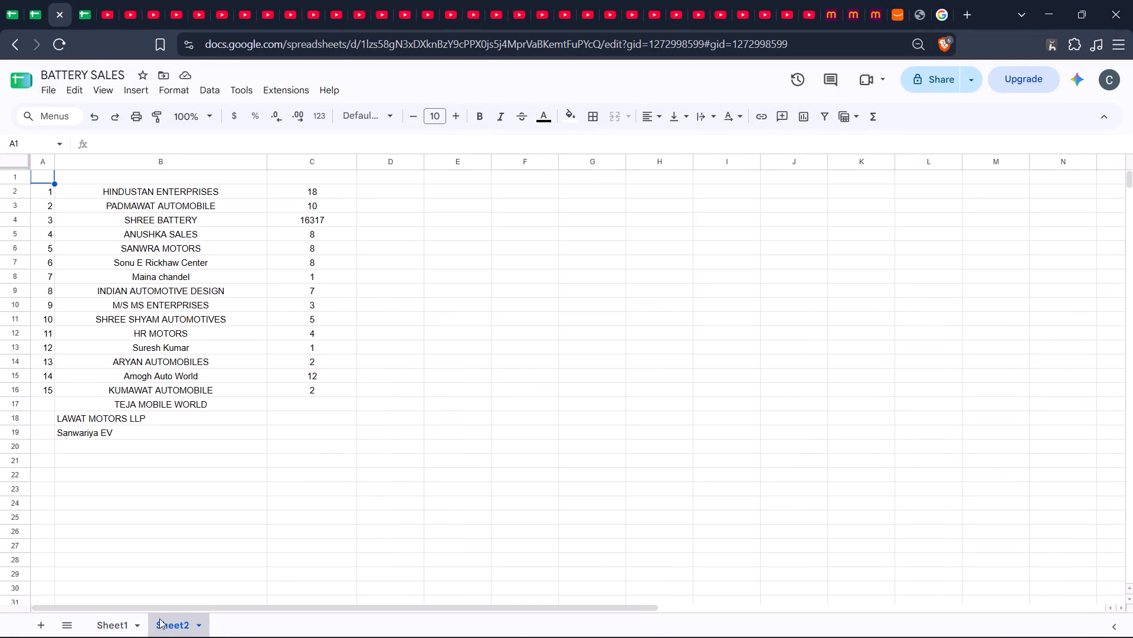
pyautogui.click(45, 376)
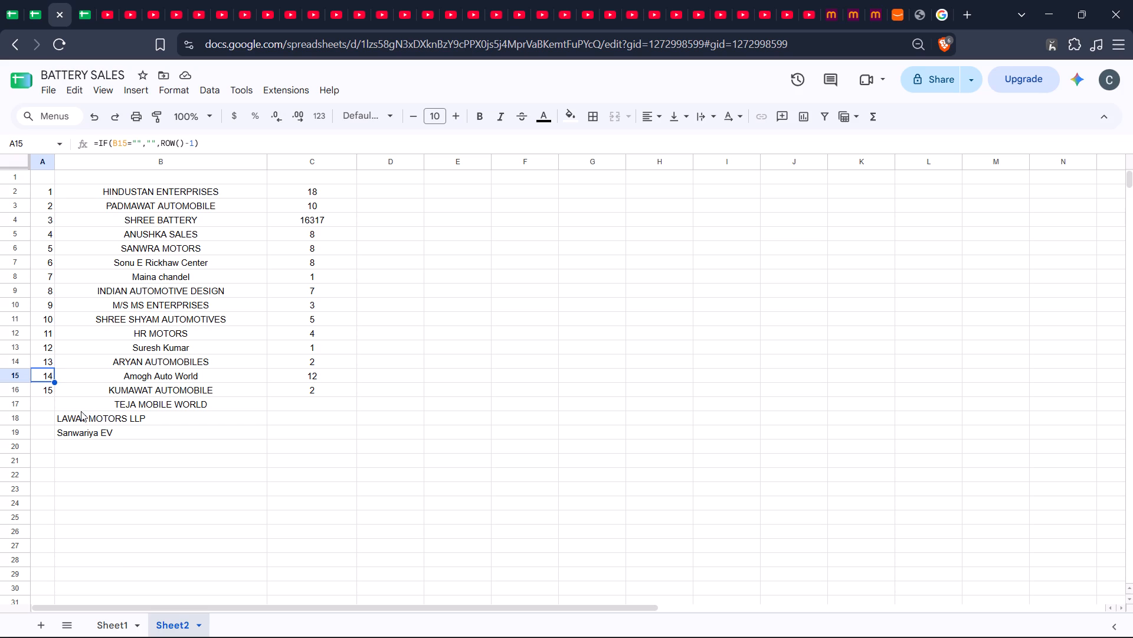
pyautogui.hotkey('shift', 'Down')
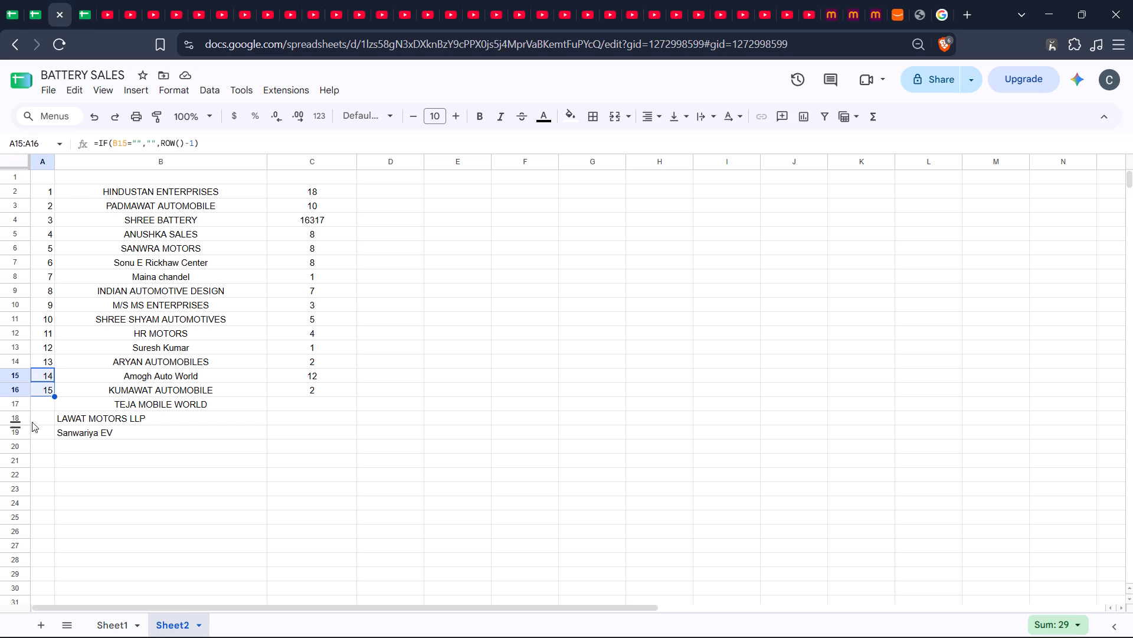
pyautogui.moveTo(56, 395); pyautogui.dragTo(54, 437)
pyautogui.moveTo(54, 437); pyautogui.dragTo(53, 437)
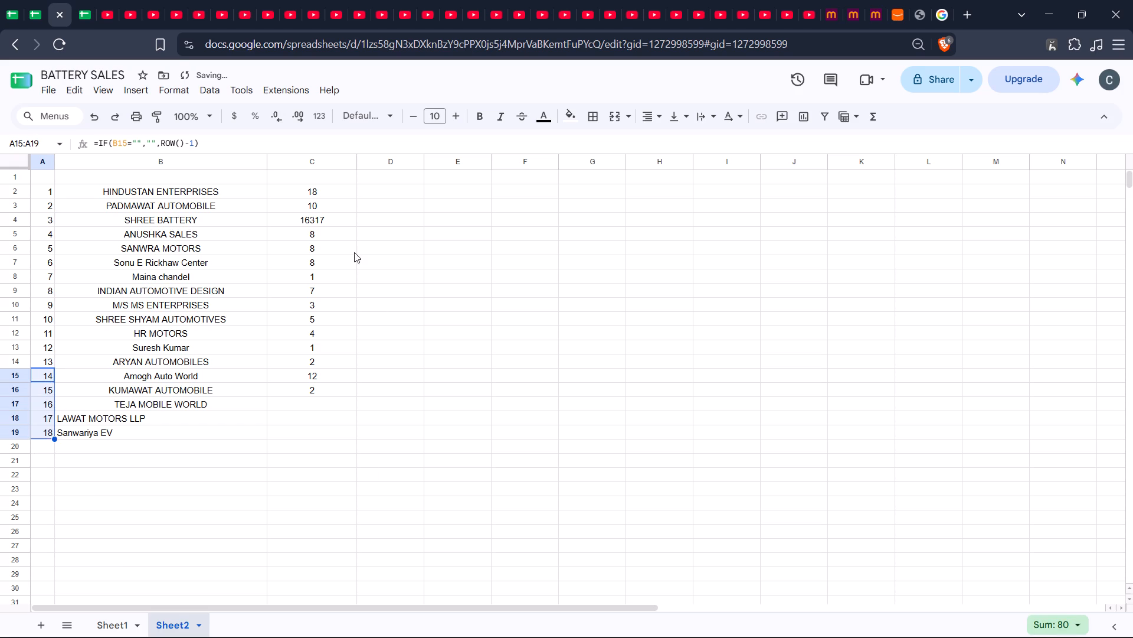
# Inspect the quantity formulas for PADMAWAT AUTOMOBILE and SHREE BATTERY in cells C3 and C4 of Sheet2.
pyautogui.click(325, 212)
pyautogui.click(323, 219)
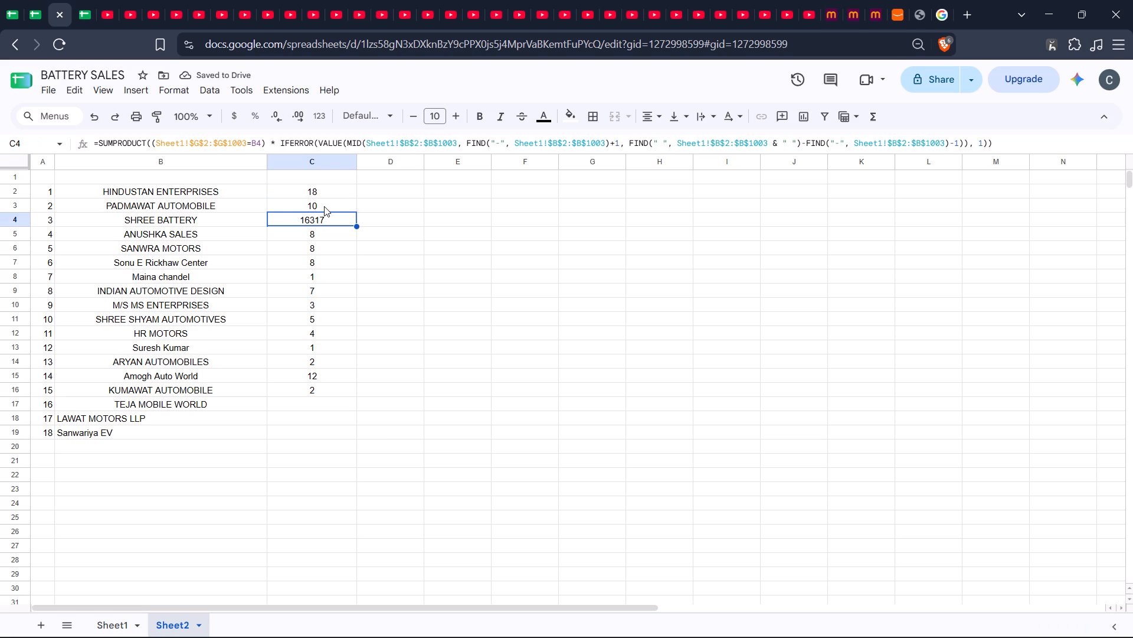
pyautogui.click(324, 206)
pyautogui.click(324, 216)
# Search Sheet1 for SHREE, narrow the search to SHREE BATT, and review the matching company entries.
pyautogui.click(115, 624)
pyautogui.hotkey('ctrl', 'f')
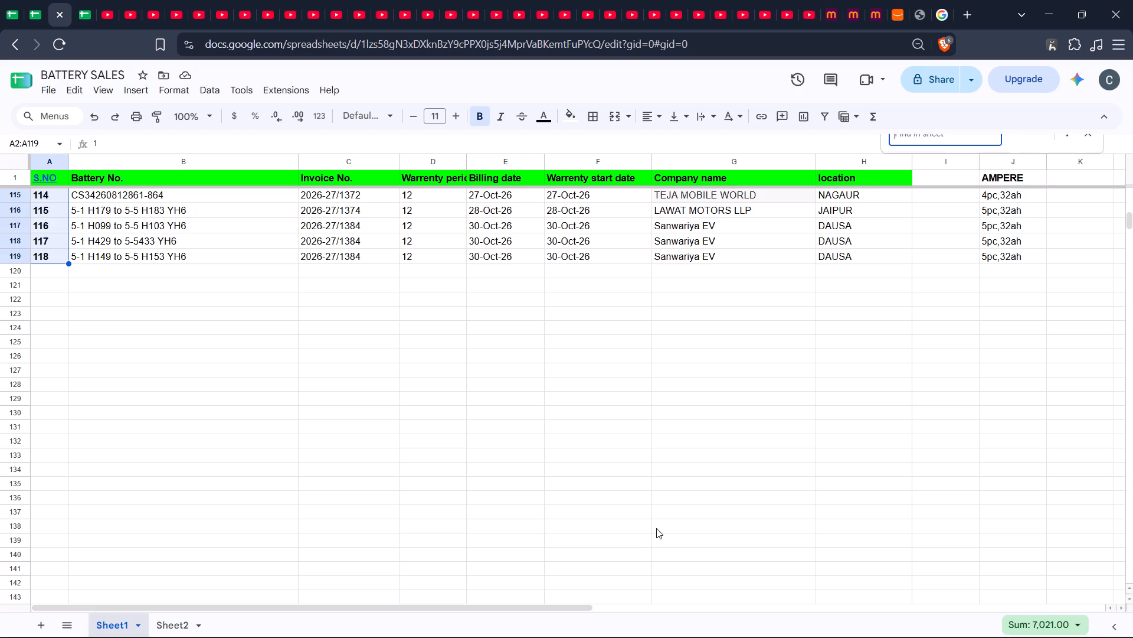
pyautogui.press('s')
pyautogui.press('h')
pyautogui.press('r')
pyautogui.write('EE')
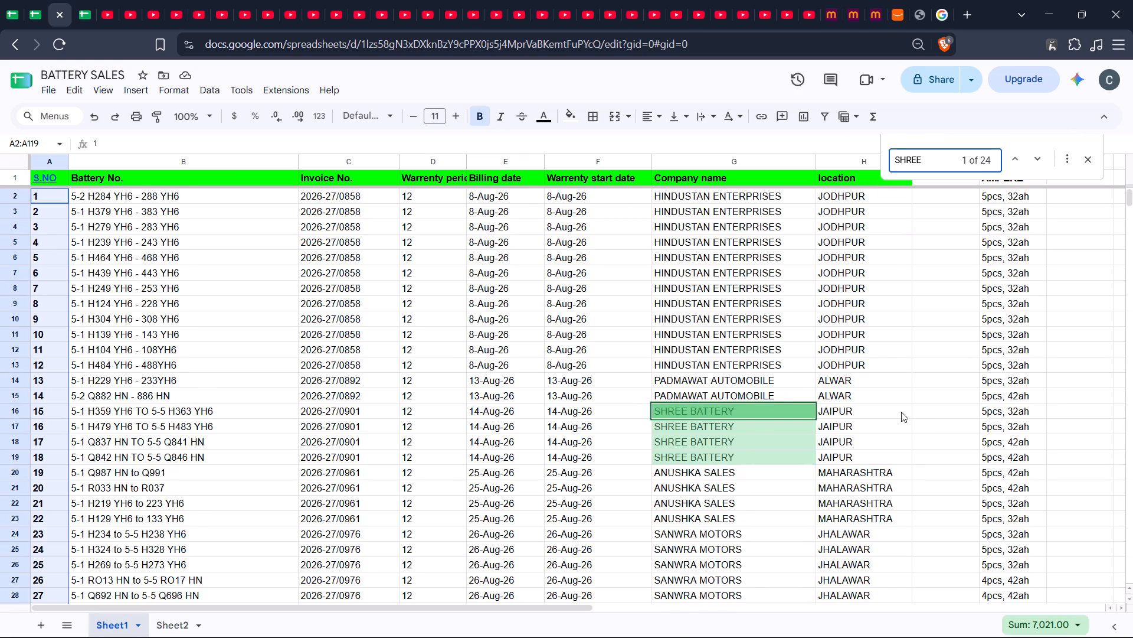
pyautogui.scroll(-9, 901, 412)
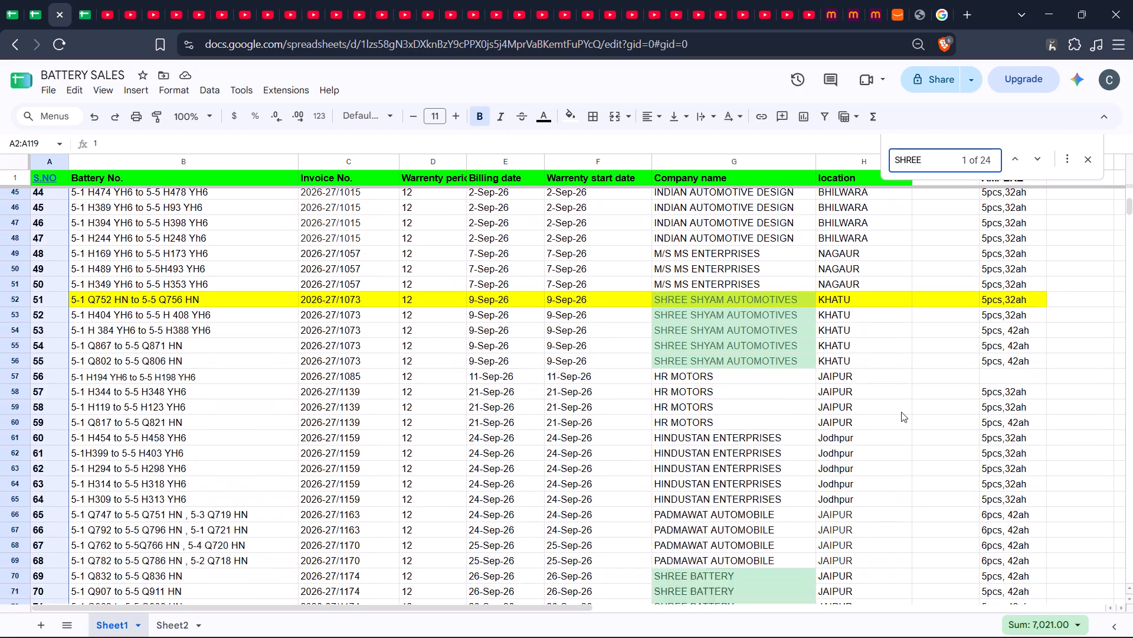
pyautogui.scroll(-7, 901, 412)
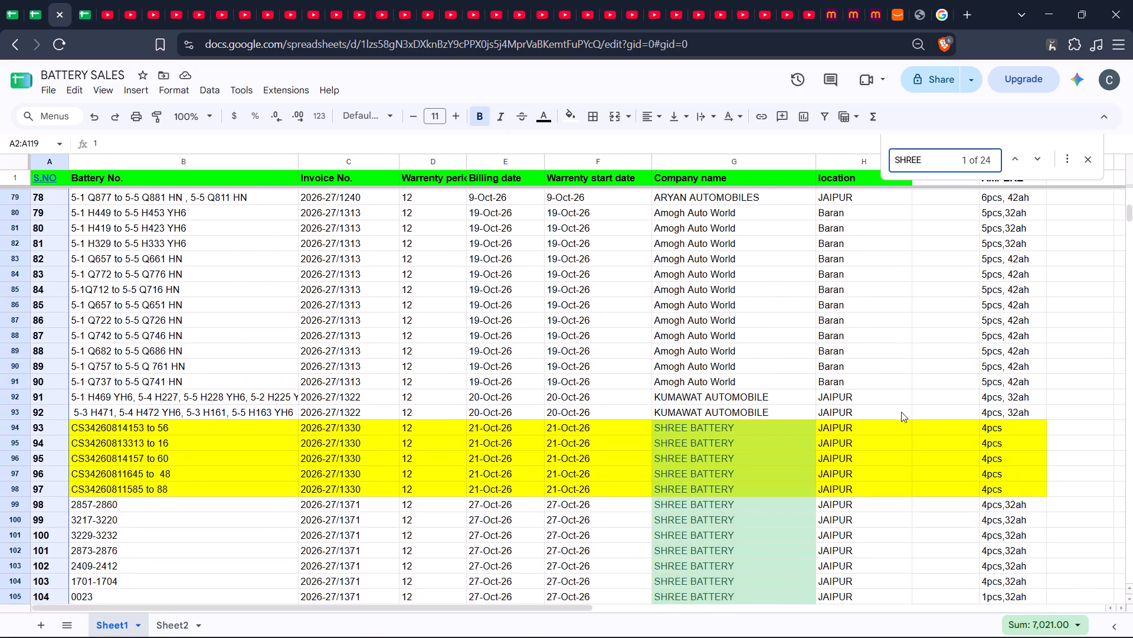
pyautogui.scroll(-2, 901, 412)
pyautogui.press('space')
pyautogui.write('BATT')
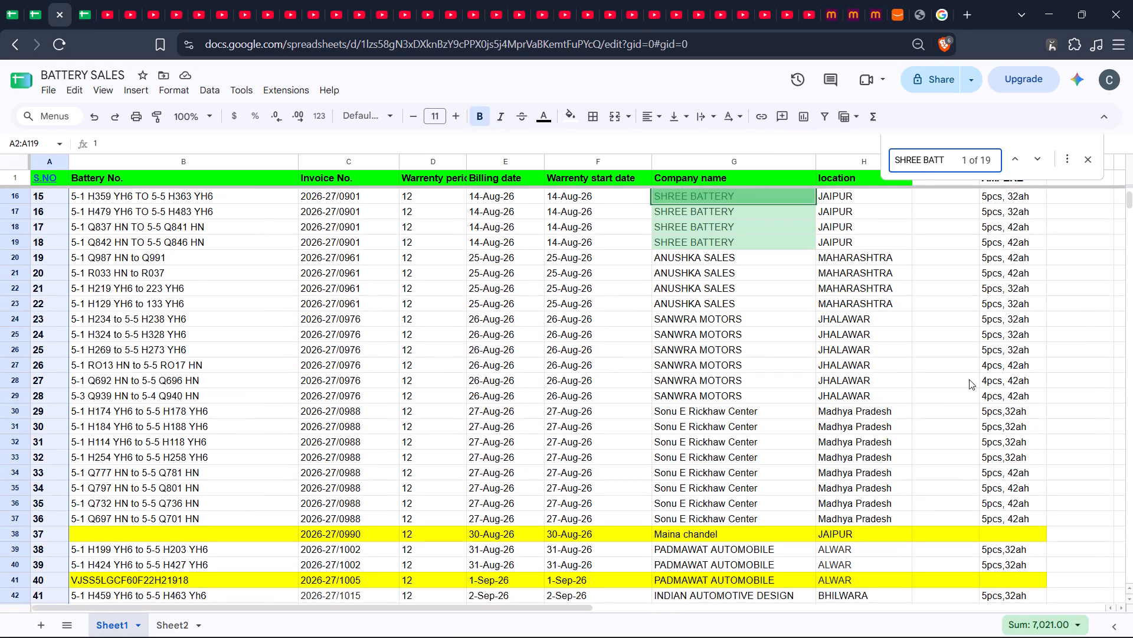
pyautogui.scroll(-1, 970, 373)
pyautogui.scroll(7, 970, 373)
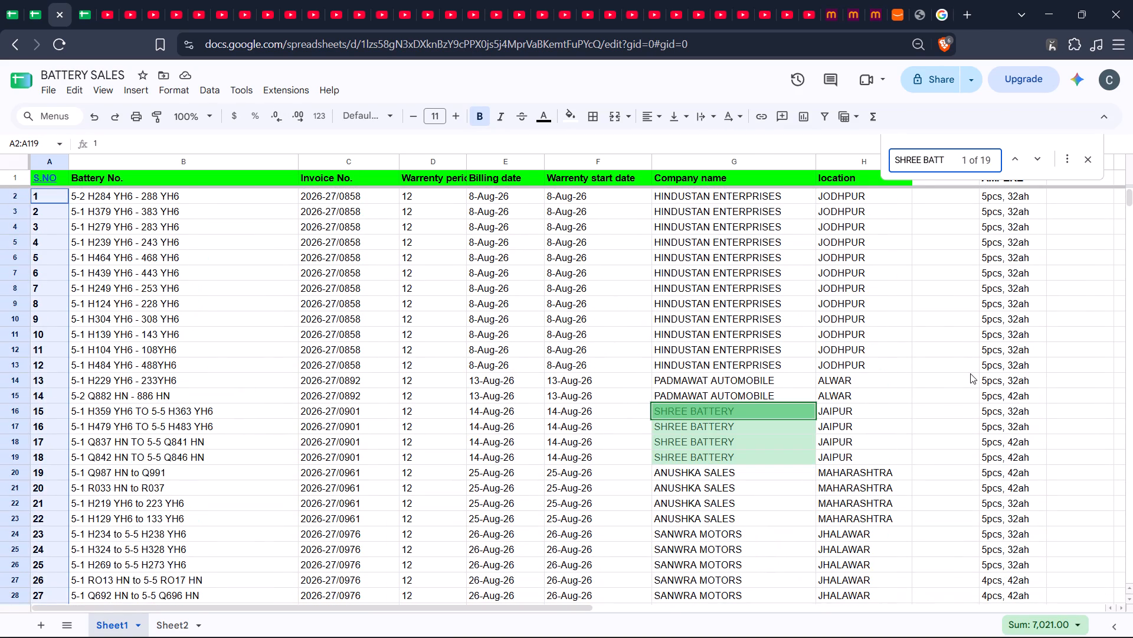
pyautogui.scroll(6, 970, 373)
# Delete the SHREE BATTERY quantity formula from cell C4 of Sheet2 and close the search.
pyautogui.click(152, 624)
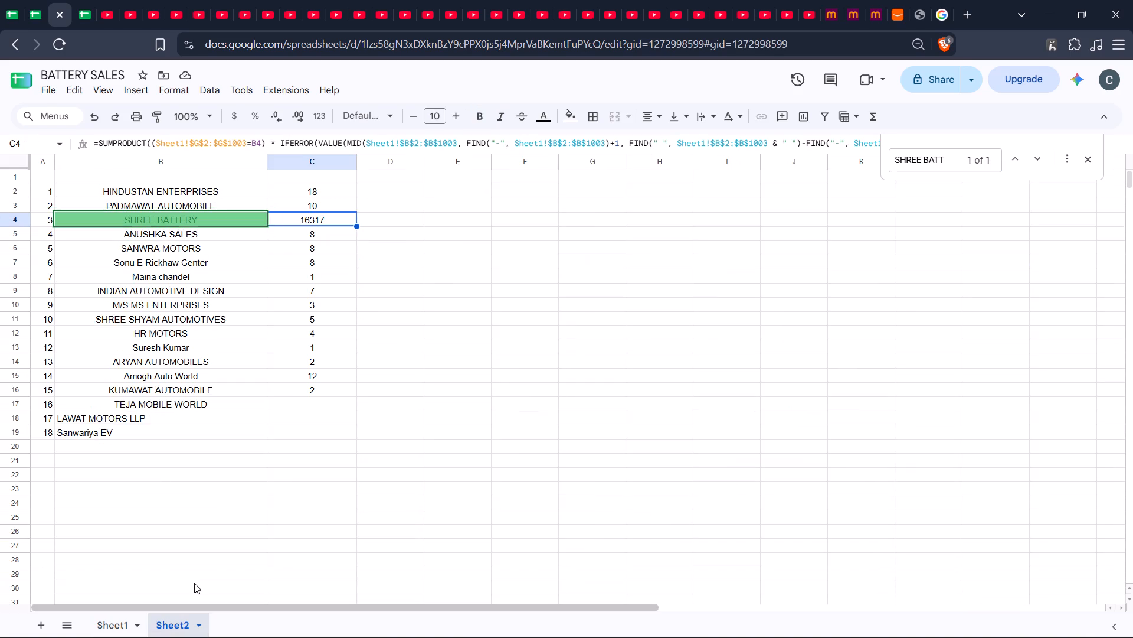
pyautogui.doubleClick(336, 221)
pyautogui.click(304, 221)
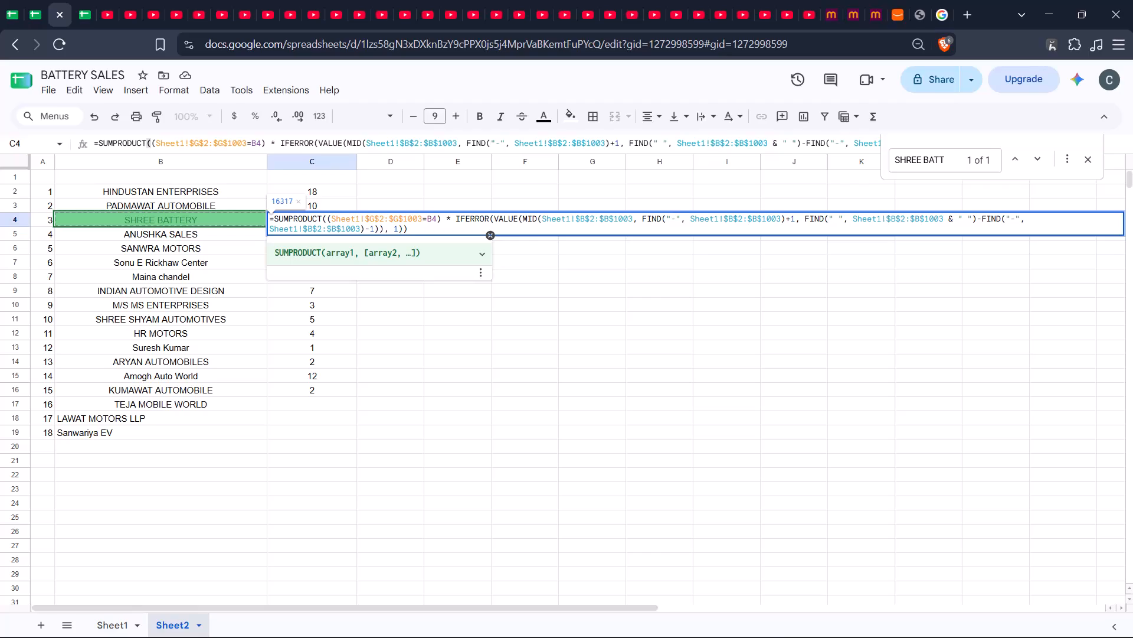
pyautogui.hotkey('ctrl', 'a')
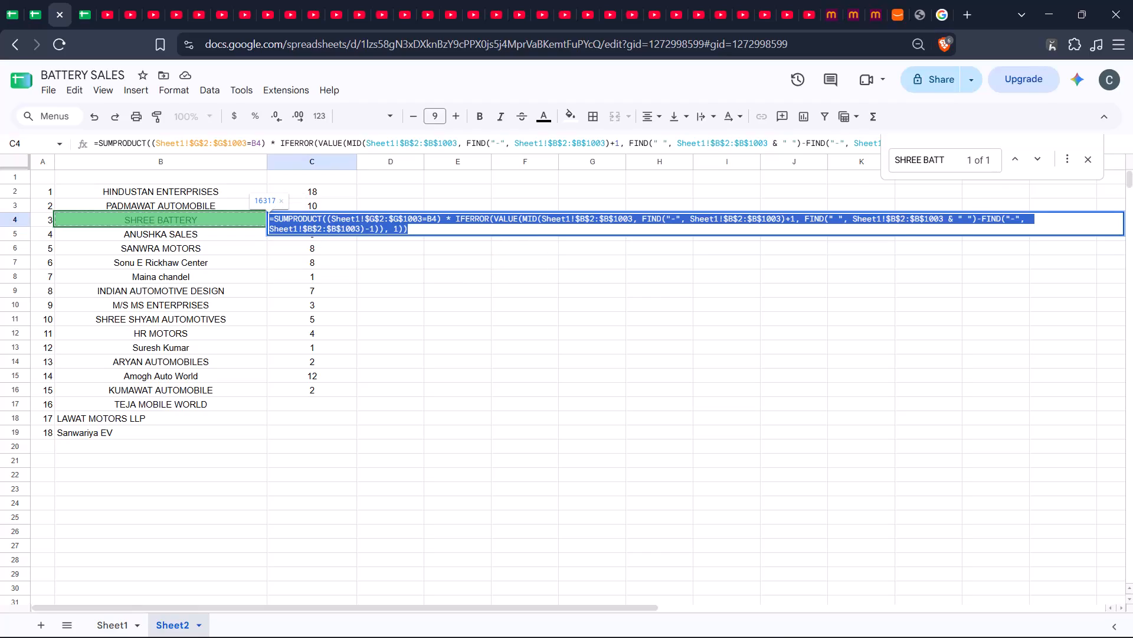
pyautogui.press('Delete')
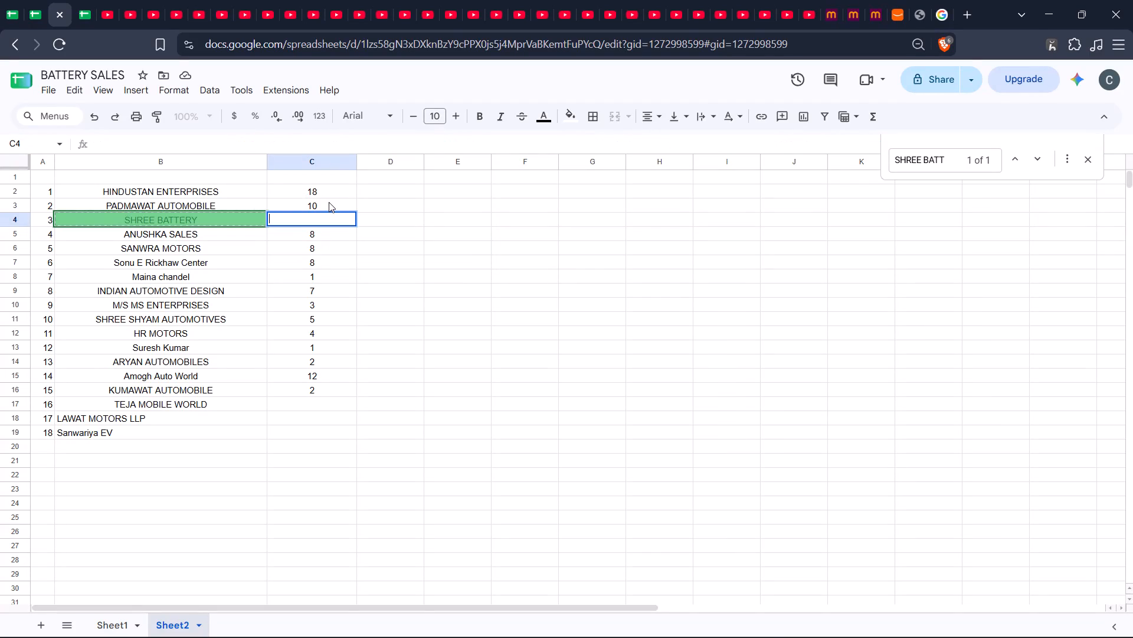
pyautogui.click(328, 206)
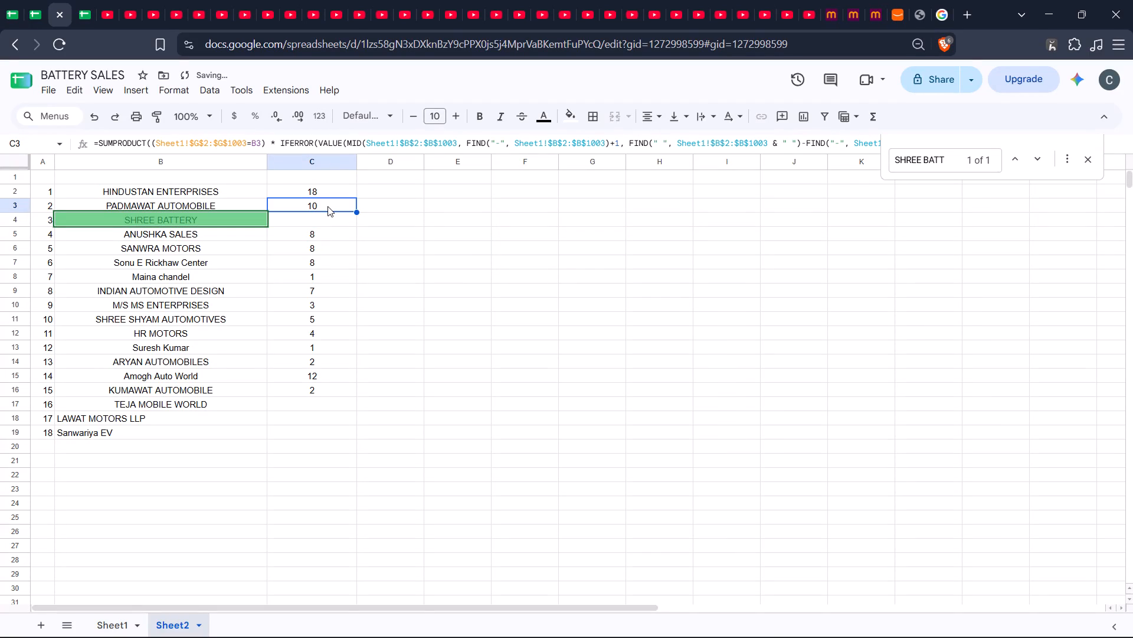
pyautogui.click(441, 271)
pyautogui.click(320, 463)
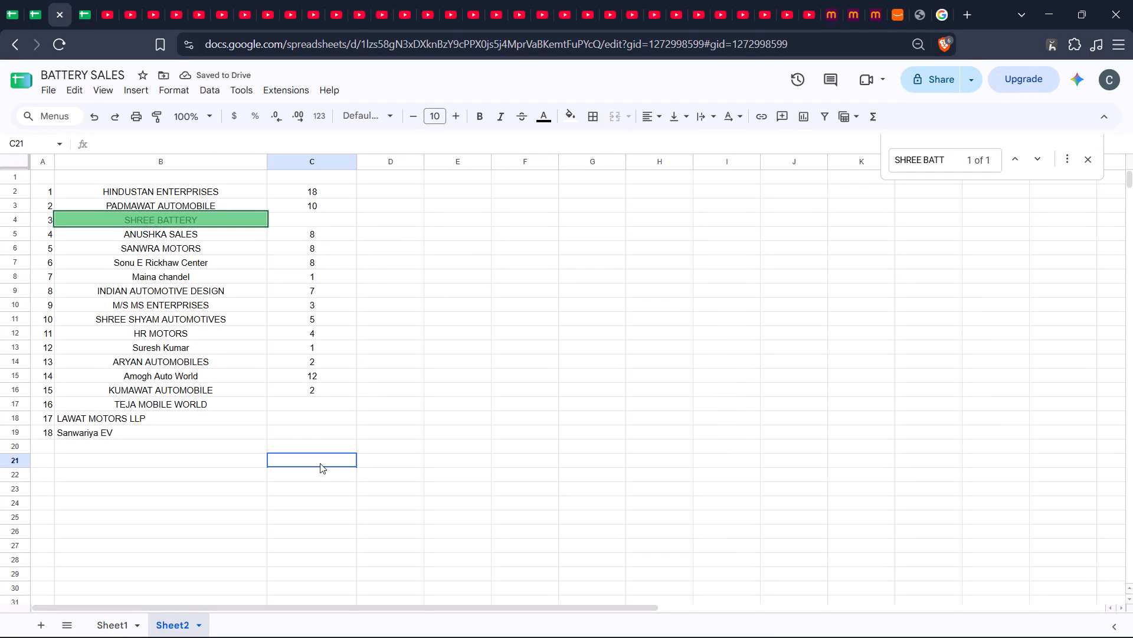
pyautogui.doubleClick(1079, 160)
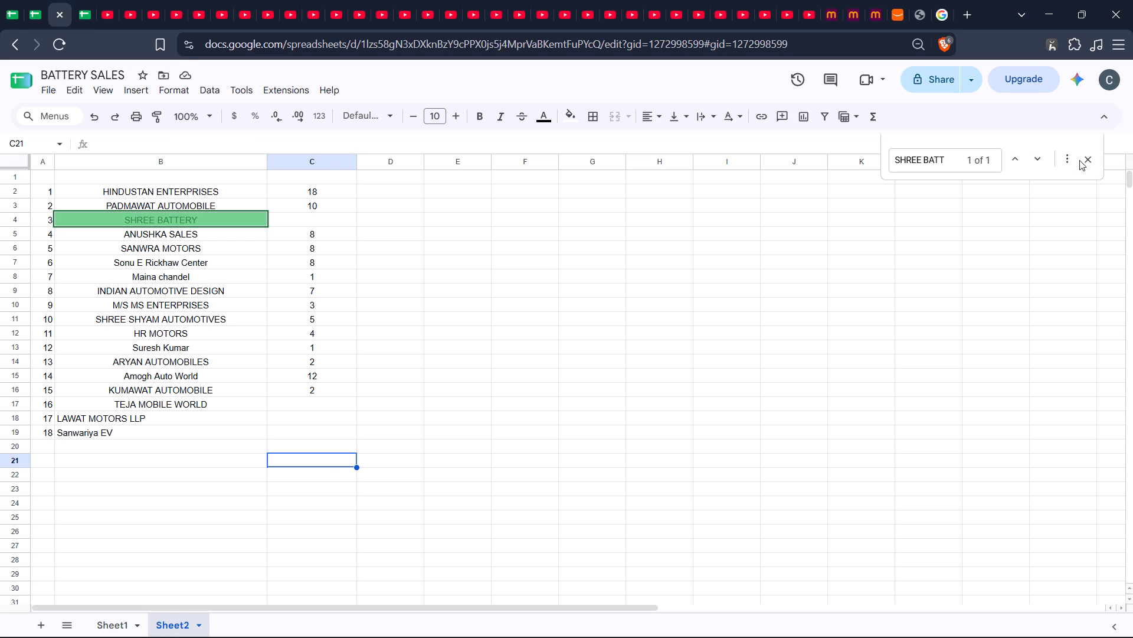
pyautogui.click(1087, 160)
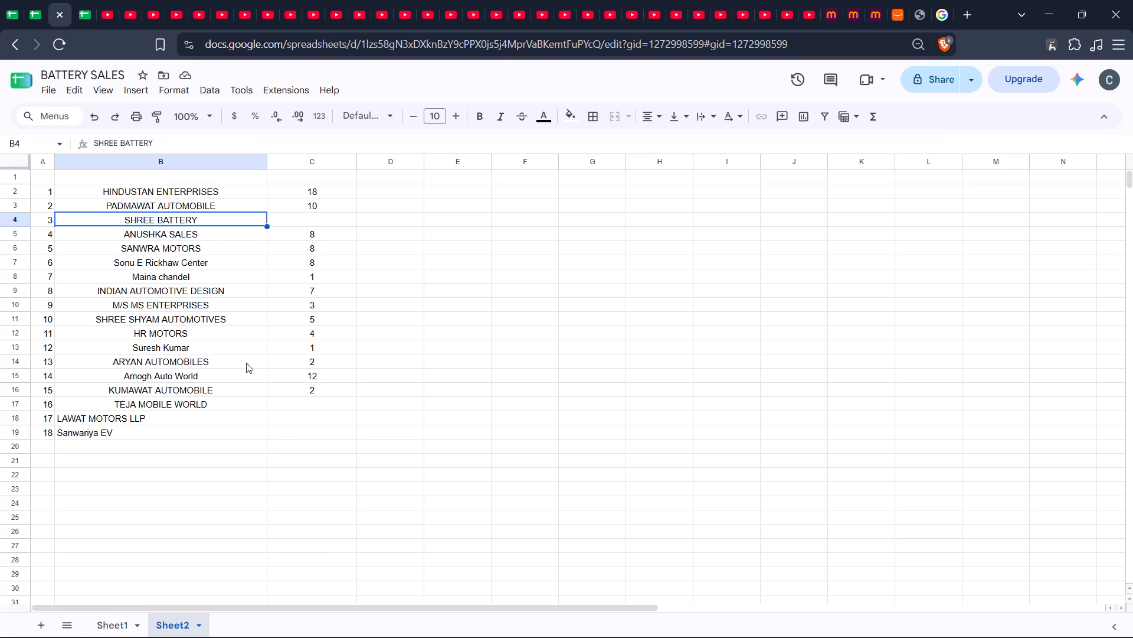
pyautogui.click(196, 503)
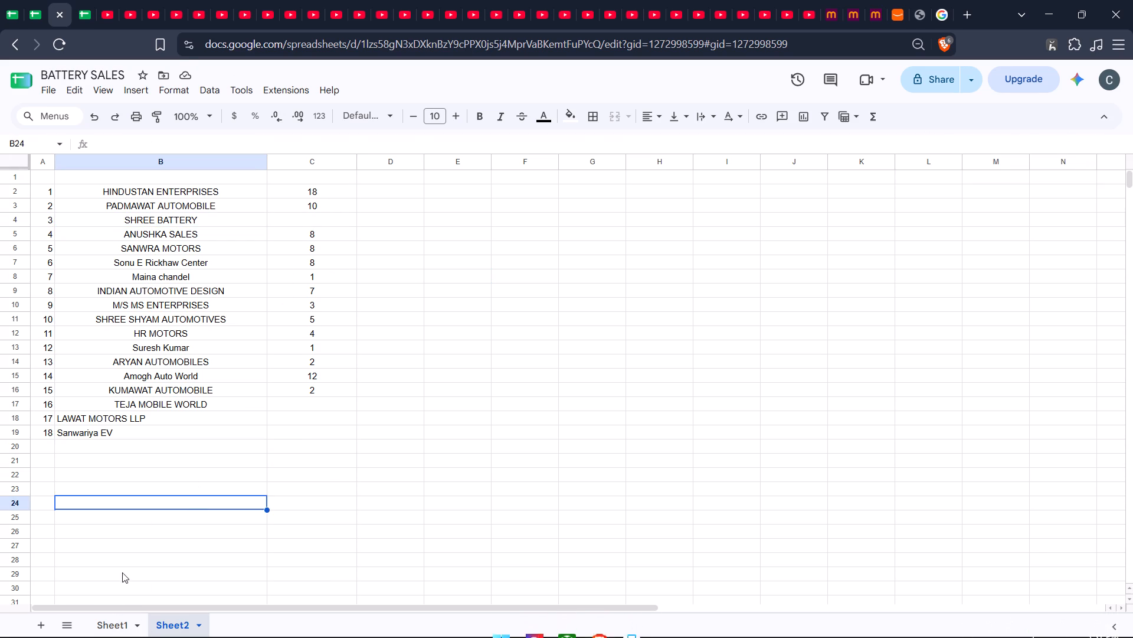
# Return to the first entries of Sheet1 and close the Microsoft Store window.
pyautogui.click(109, 621)
pyautogui.scroll(2, 323, 500)
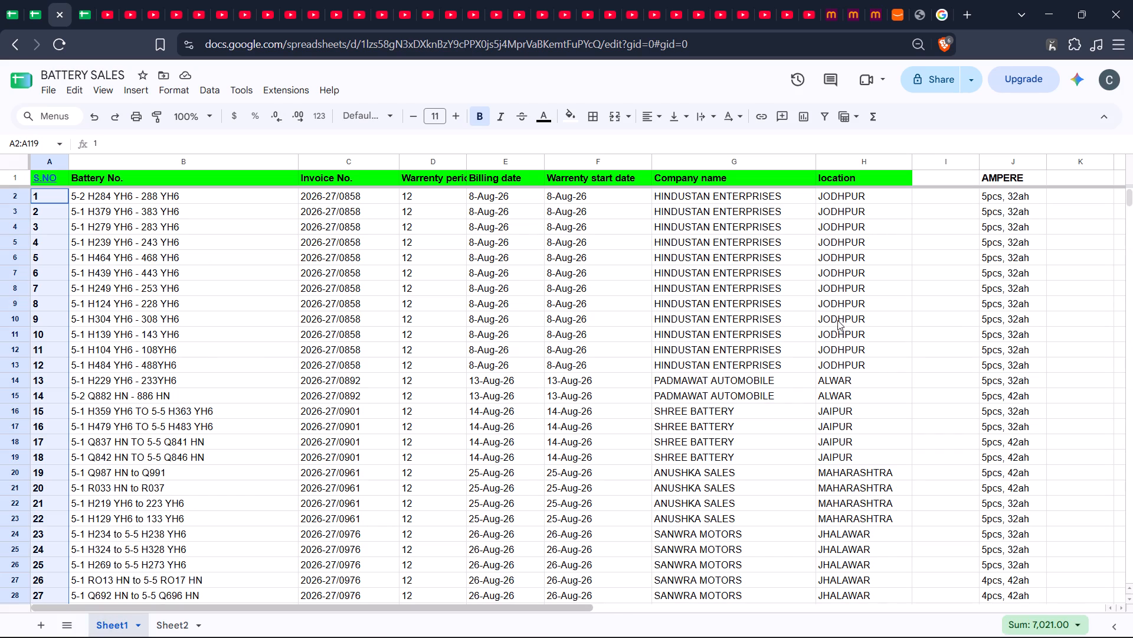
pyautogui.moveTo(314, 610); pyautogui.dragTo(277, 613)
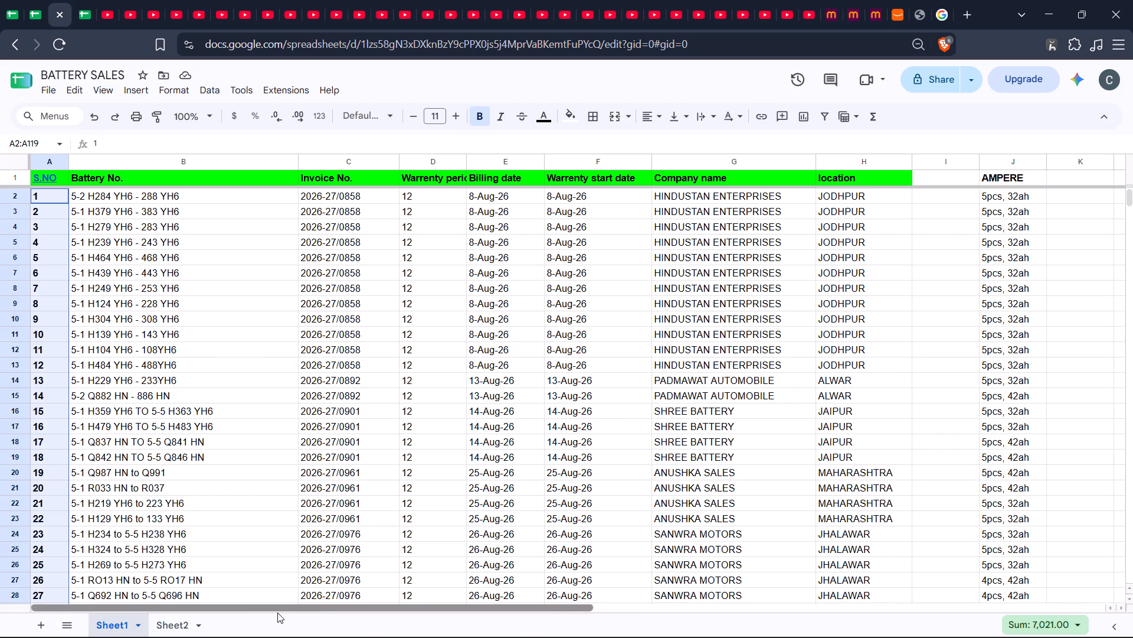
pyautogui.moveTo(277, 613); pyautogui.dragTo(245, 613)
pyautogui.click(1081, 401)
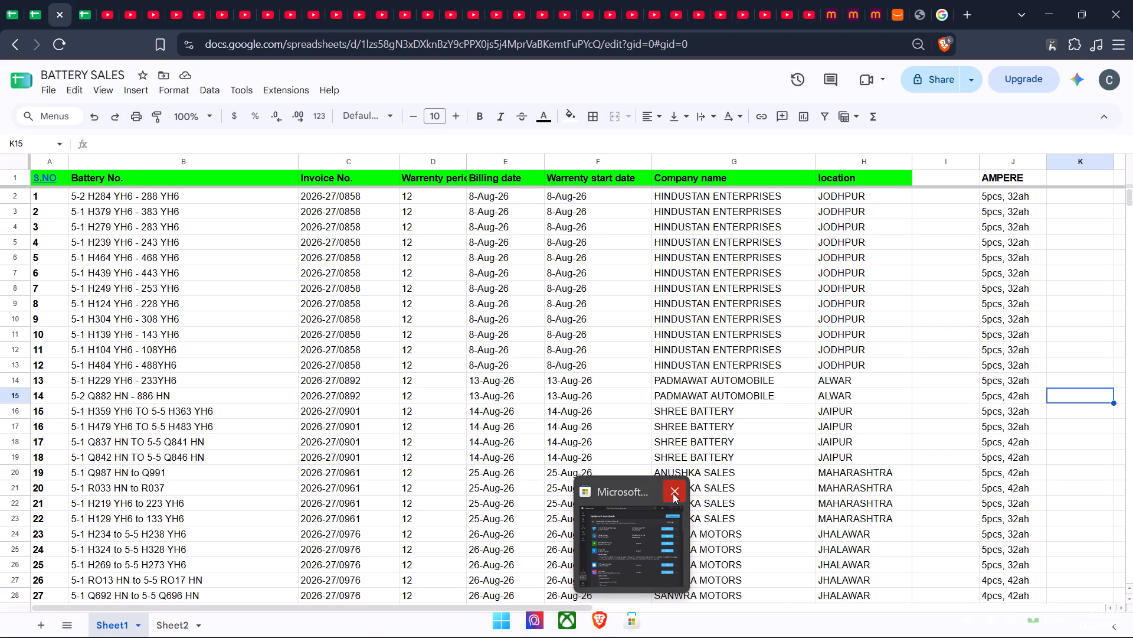
pyautogui.click(673, 493)
pyautogui.click(913, 619)
# Open the Google app's prompt over the spreadsheet and share the BATTERY SALES window with it.
pyautogui.hotkey('alt', 'space')
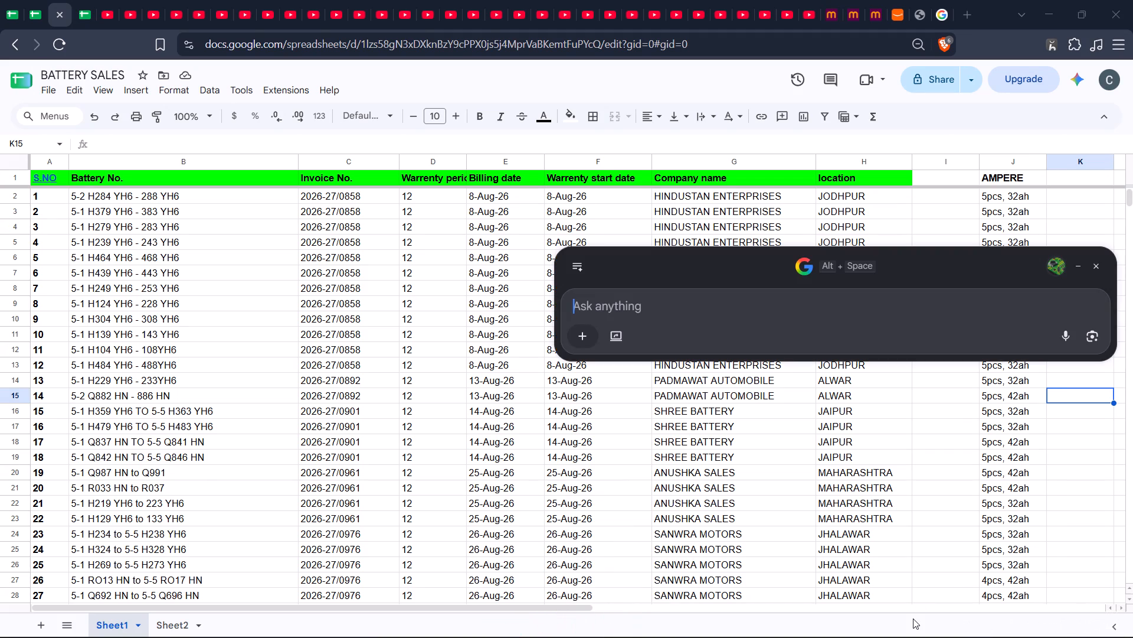
pyautogui.press('F23')
pyautogui.press('F23')
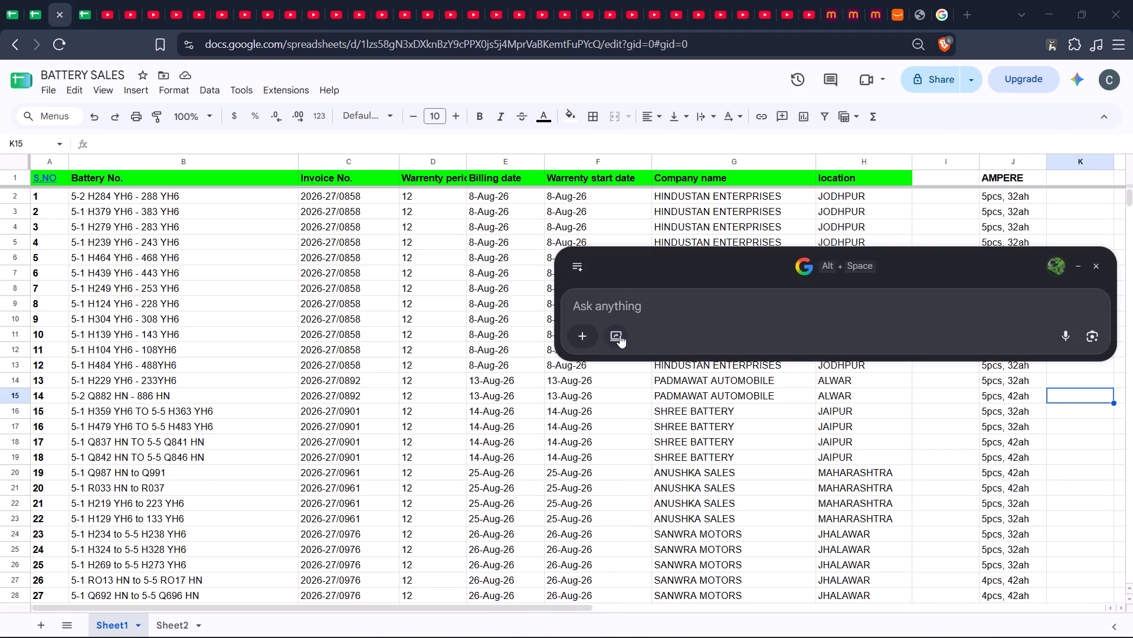
pyautogui.click(620, 335)
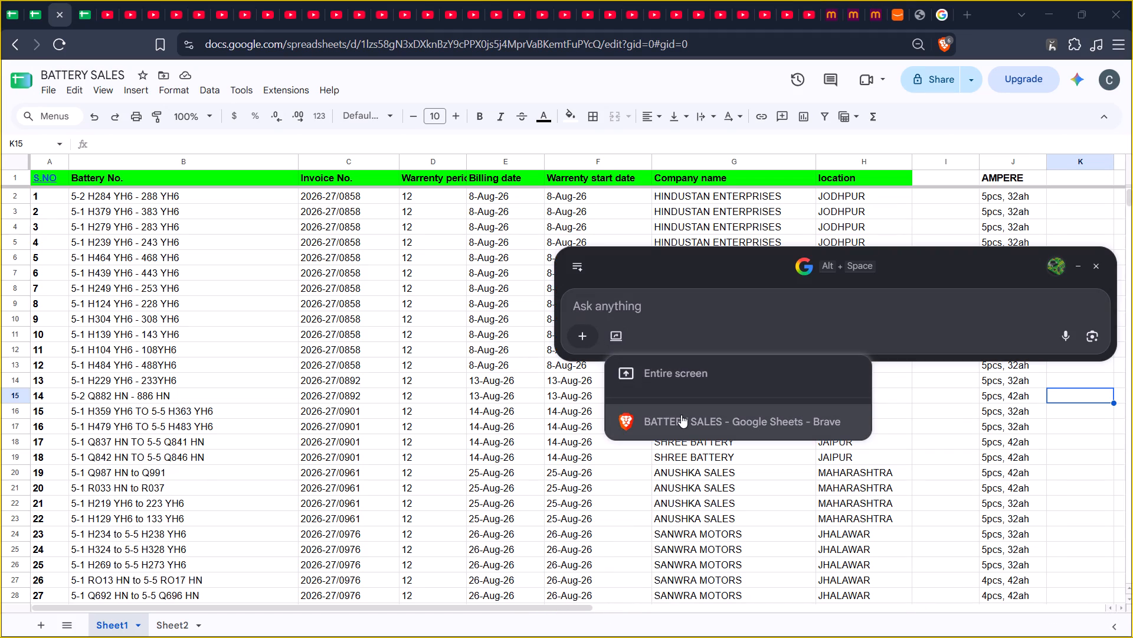
pyautogui.click(681, 415)
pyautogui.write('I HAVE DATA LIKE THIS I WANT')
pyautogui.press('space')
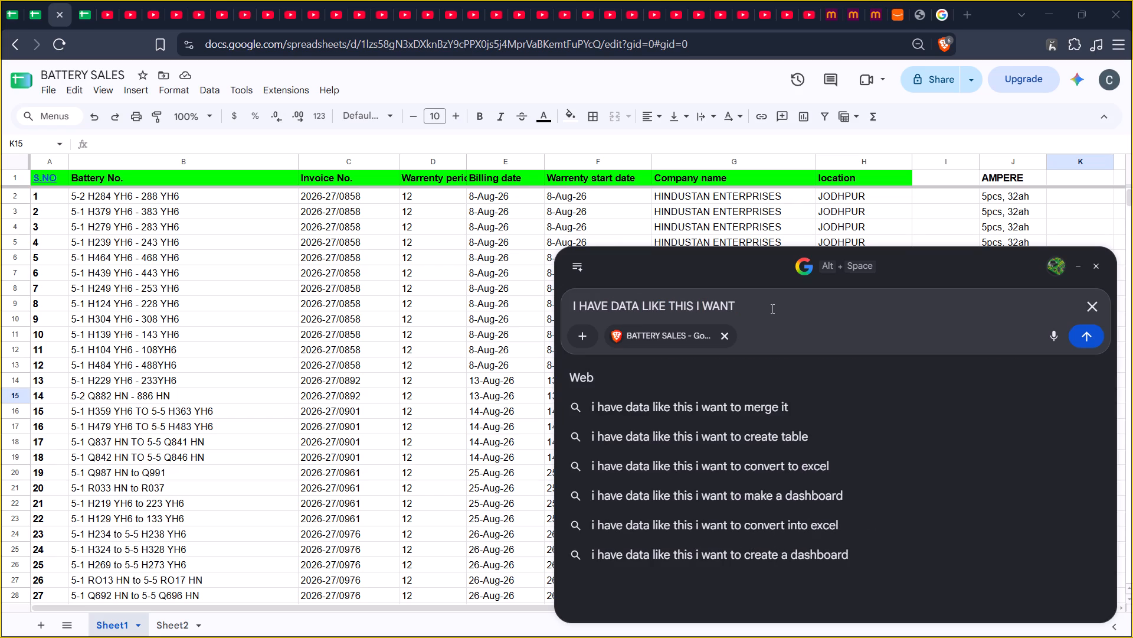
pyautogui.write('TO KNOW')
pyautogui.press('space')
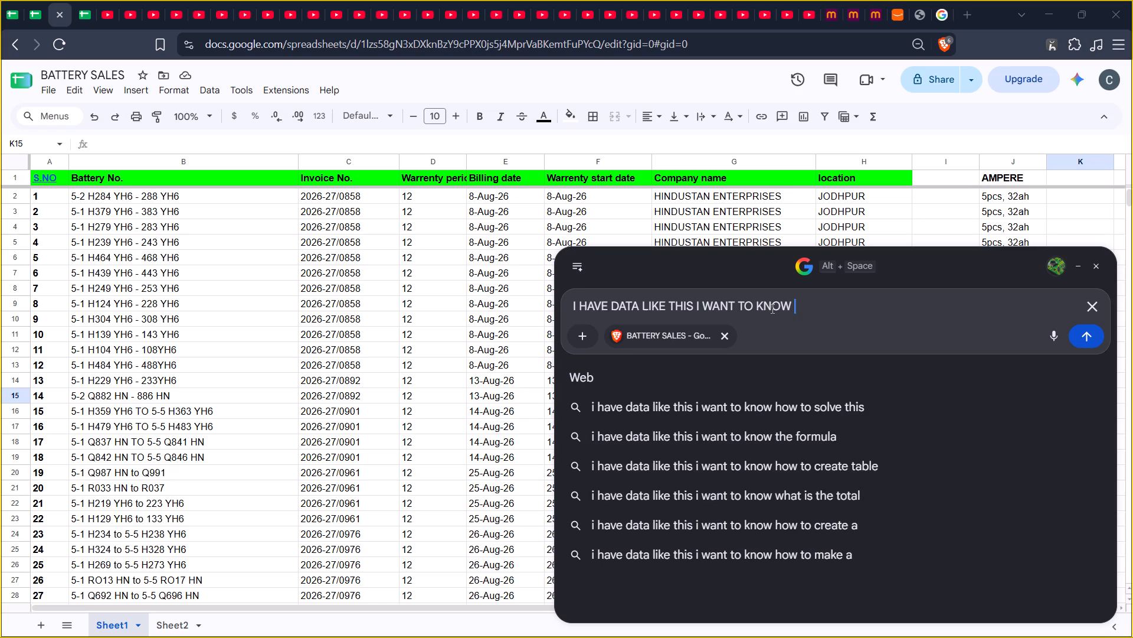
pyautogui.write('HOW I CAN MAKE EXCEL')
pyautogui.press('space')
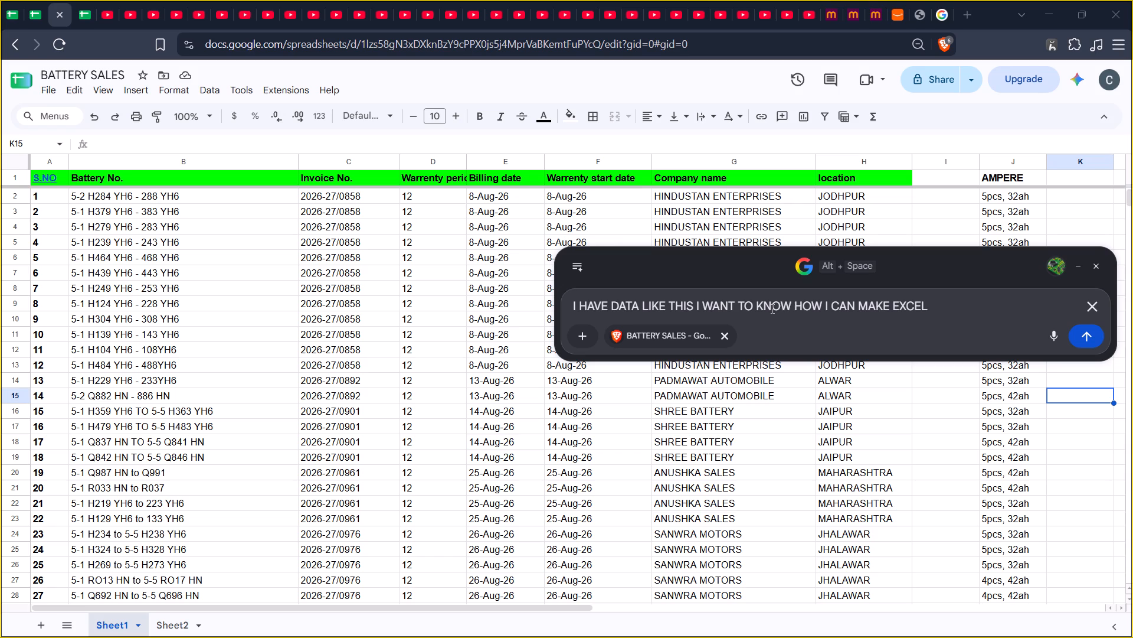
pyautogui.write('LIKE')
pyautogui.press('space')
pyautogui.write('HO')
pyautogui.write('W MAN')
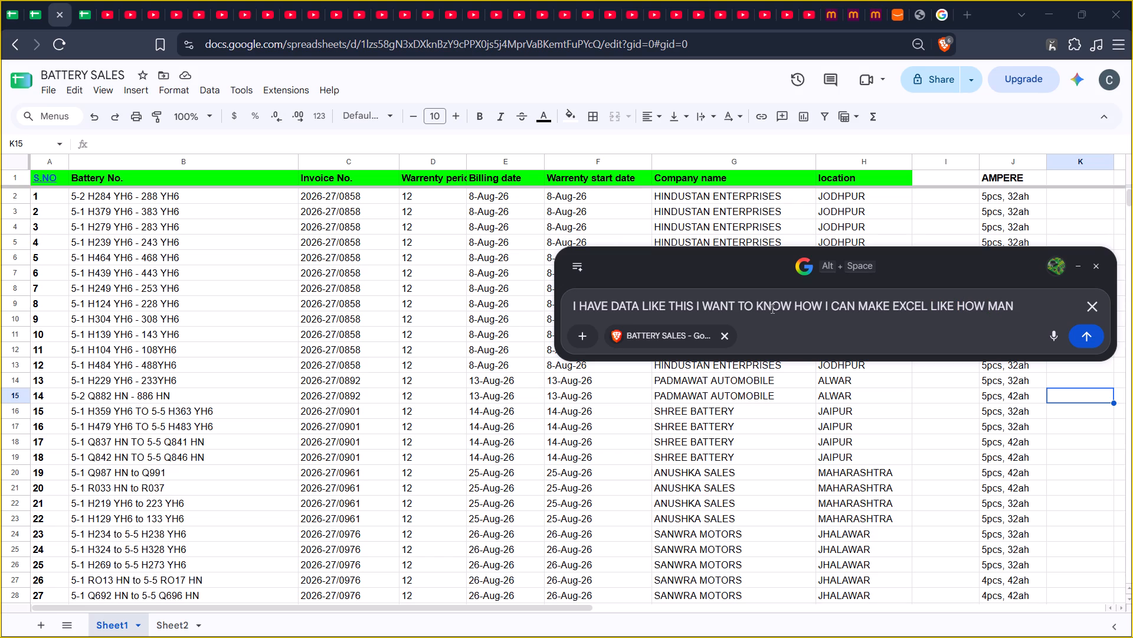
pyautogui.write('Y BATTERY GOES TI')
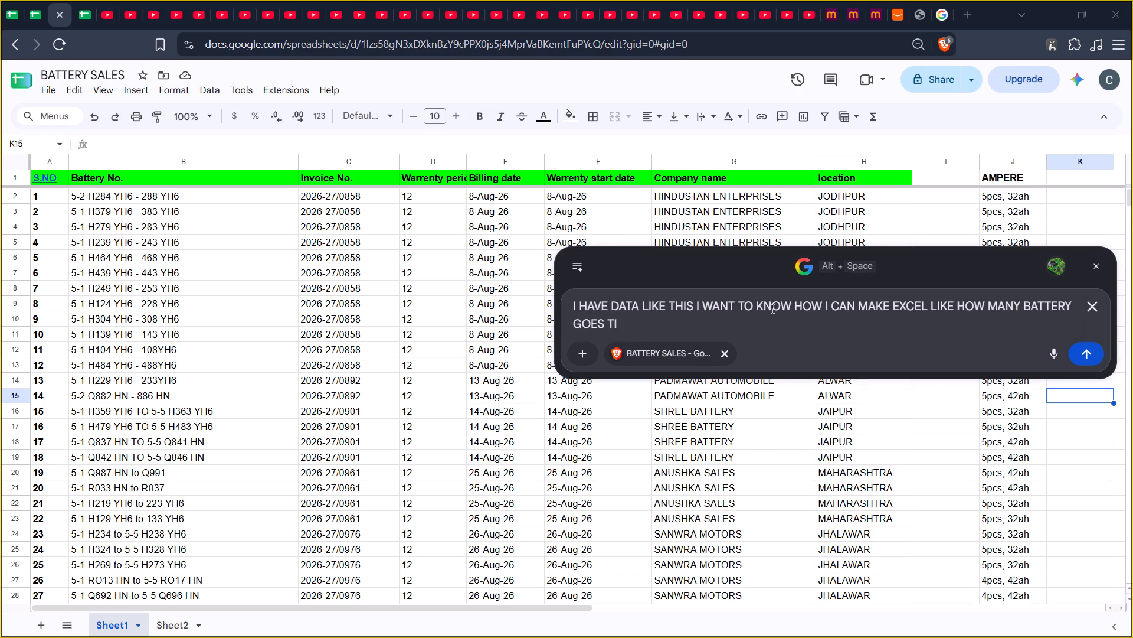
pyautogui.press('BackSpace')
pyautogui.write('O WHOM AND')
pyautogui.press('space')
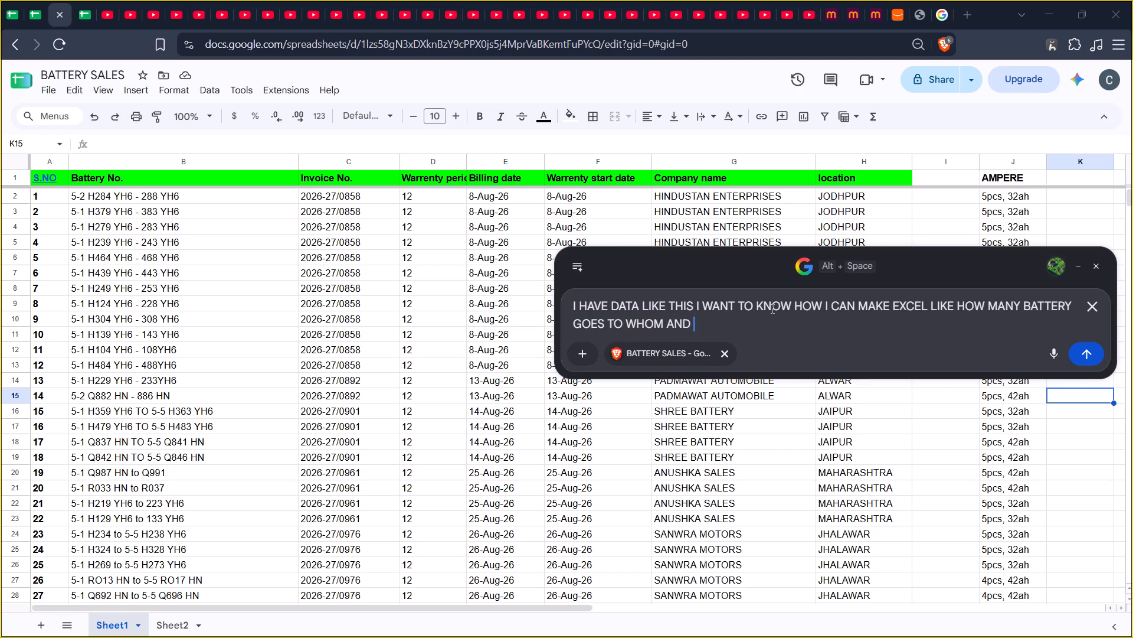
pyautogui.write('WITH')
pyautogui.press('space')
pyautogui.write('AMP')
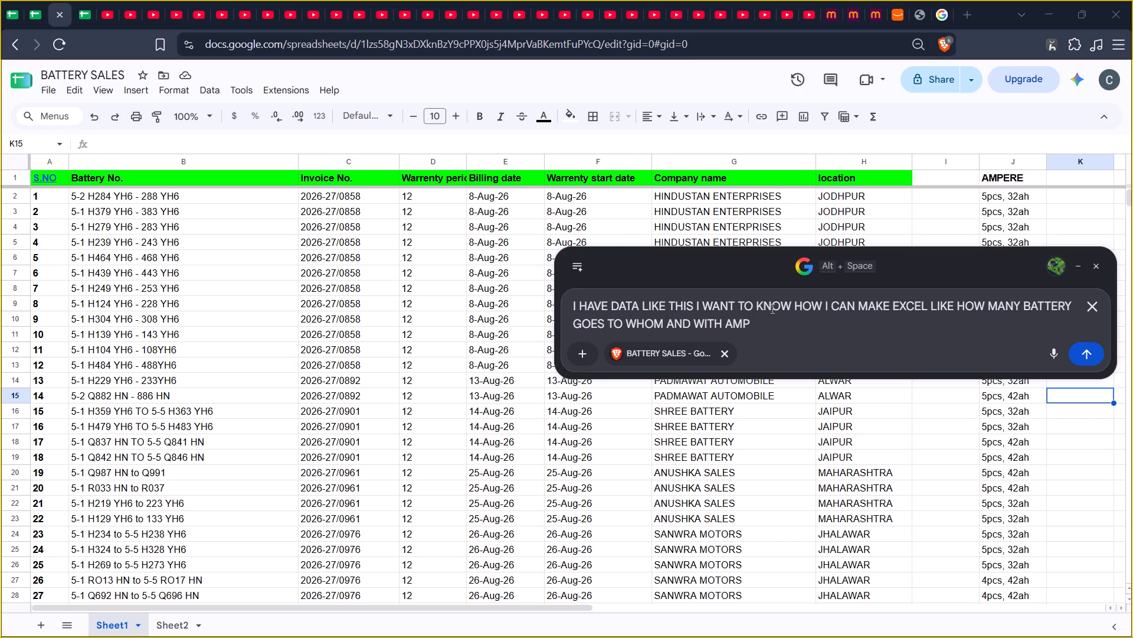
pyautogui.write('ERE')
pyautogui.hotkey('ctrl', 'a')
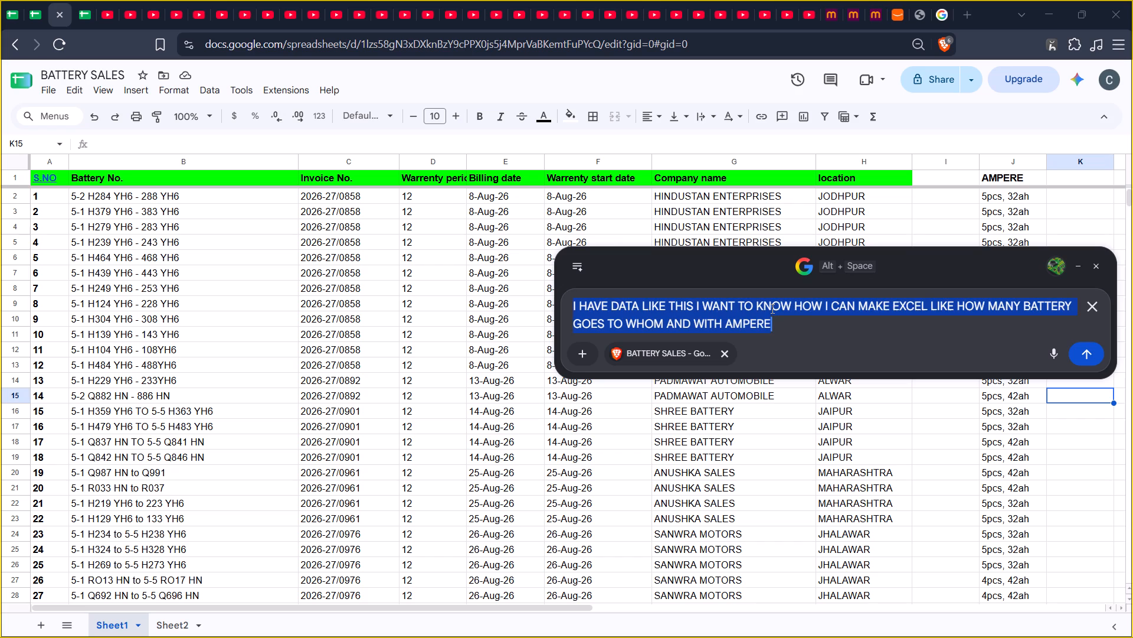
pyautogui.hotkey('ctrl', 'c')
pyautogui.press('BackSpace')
pyautogui.write('I HAVE A SINGLE LINE')
pyautogui.press('space')
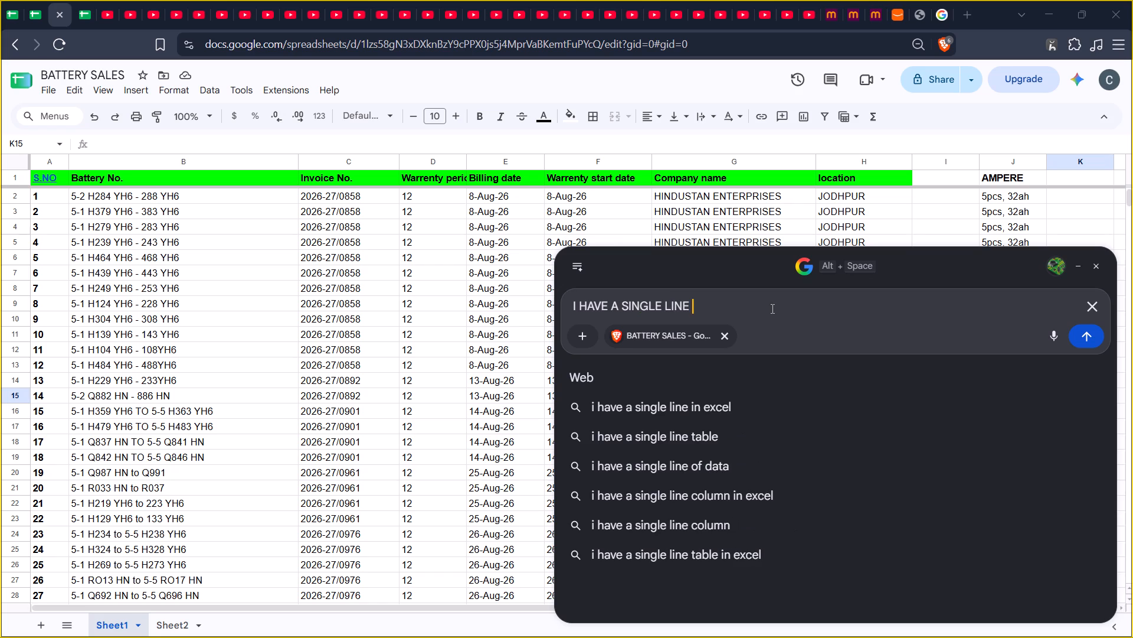
pyautogui.write('OF AMPERE')
pyautogui.press('space')
pyautogui.write('HOW CAN I')
pyautogui.press('space')
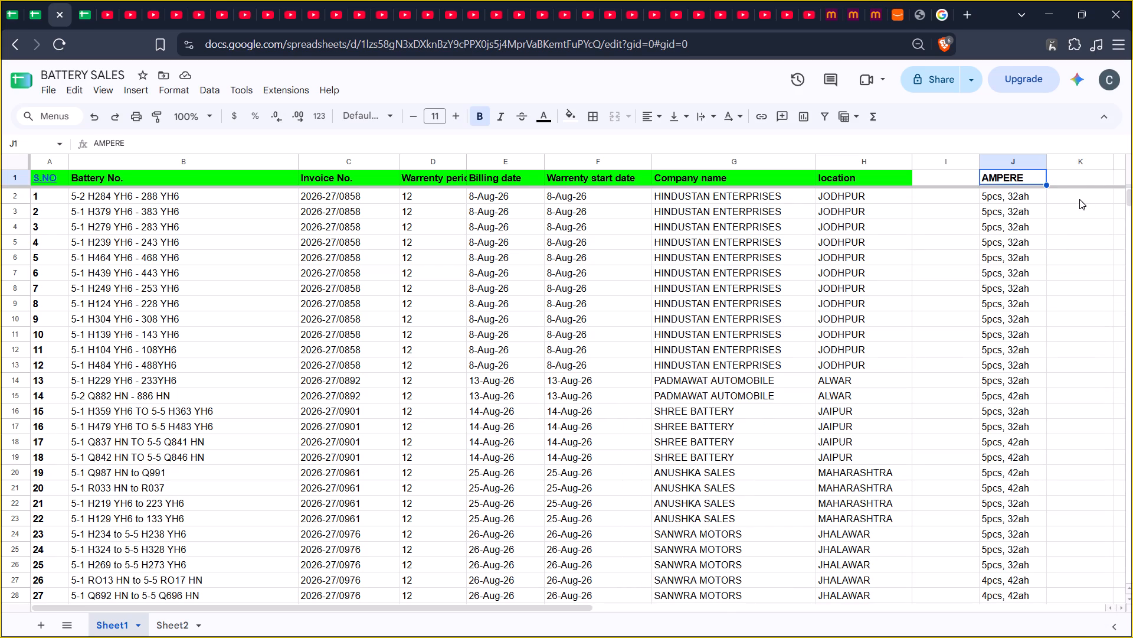
pyautogui.click(1079, 199)
pyautogui.hotkey('ctrl', 'v')
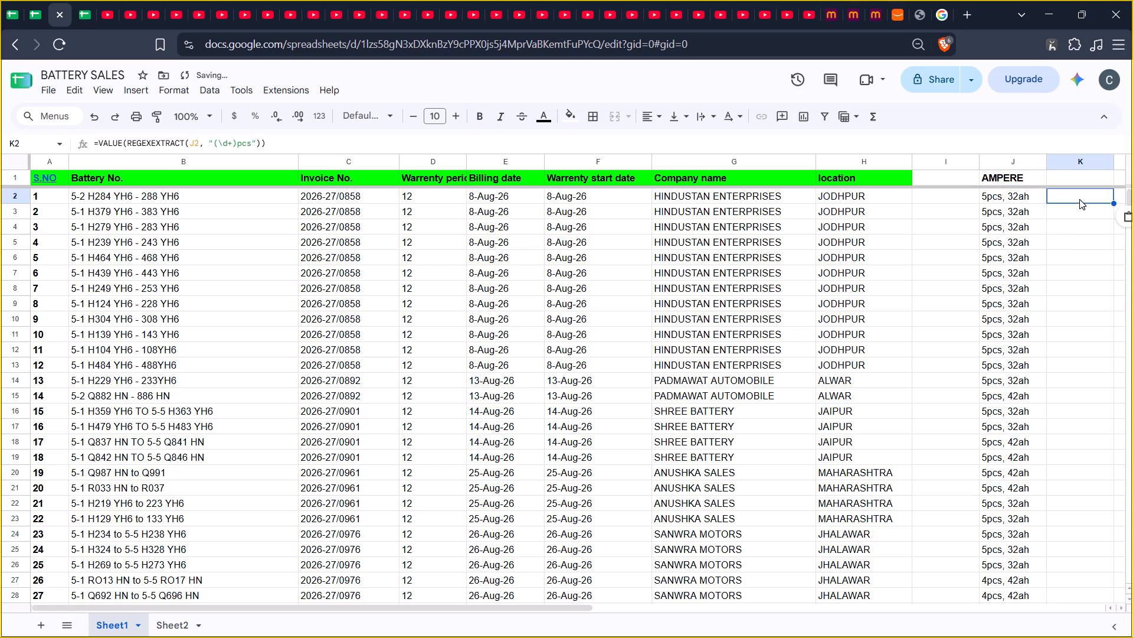
# Fill the piece-count formula from K2 down column K to the last battery entry in row 119.
pyautogui.moveTo(1112, 203); pyautogui.dragTo(1112, 267)
pyautogui.moveTo(1112, 267); pyautogui.dragTo(1112, 268)
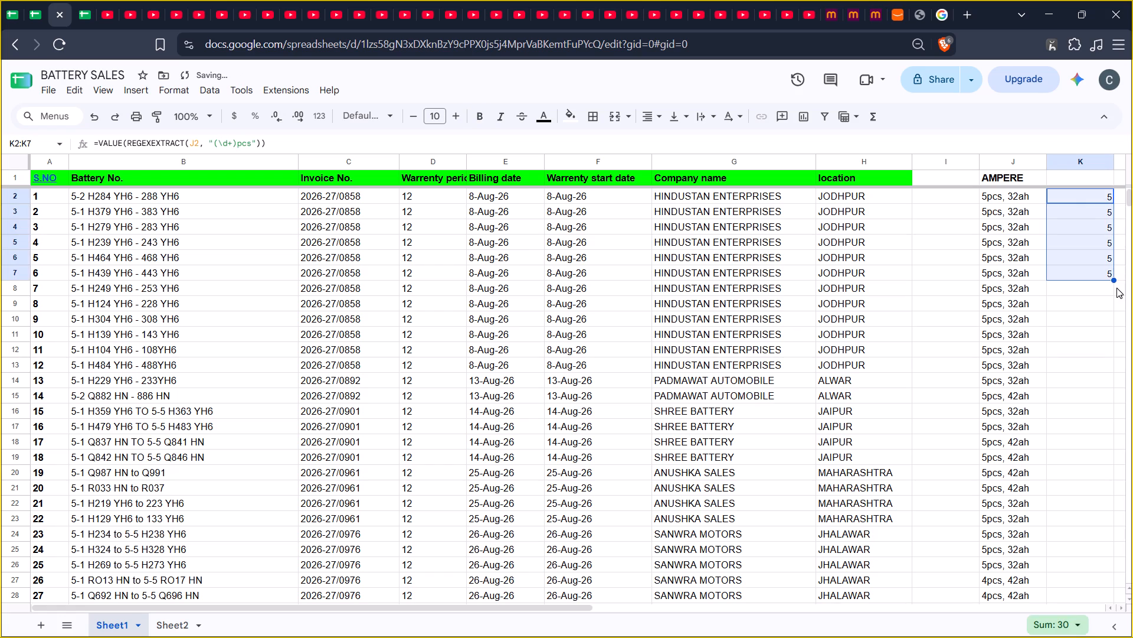
pyautogui.moveTo(1116, 288); pyautogui.dragTo(1121, 305)
pyautogui.click(1106, 263)
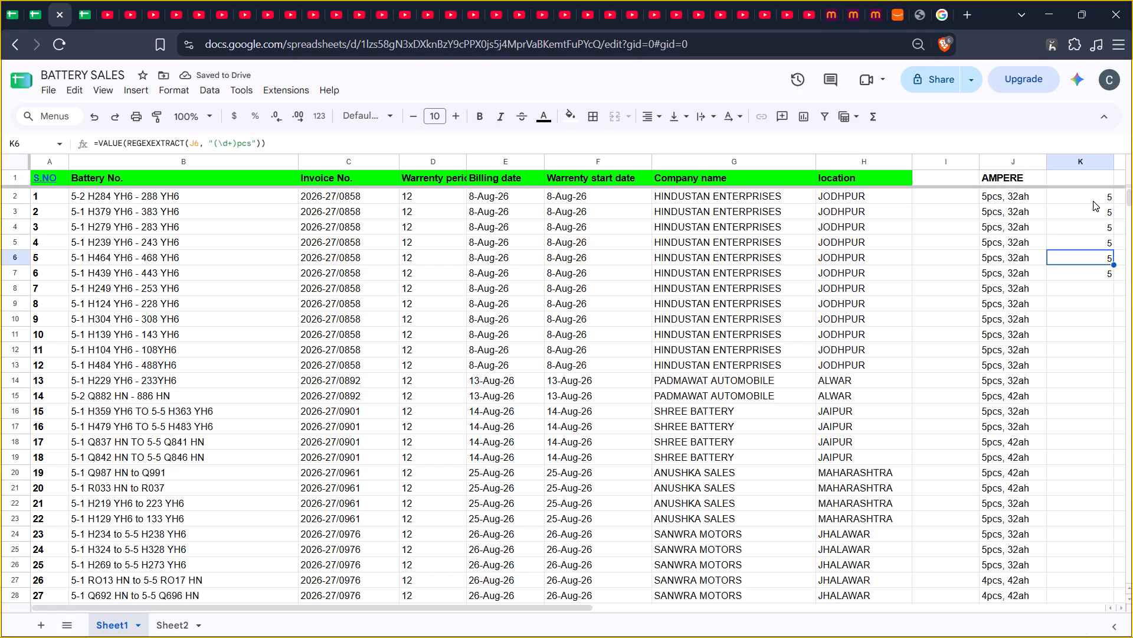
pyautogui.click(1093, 196)
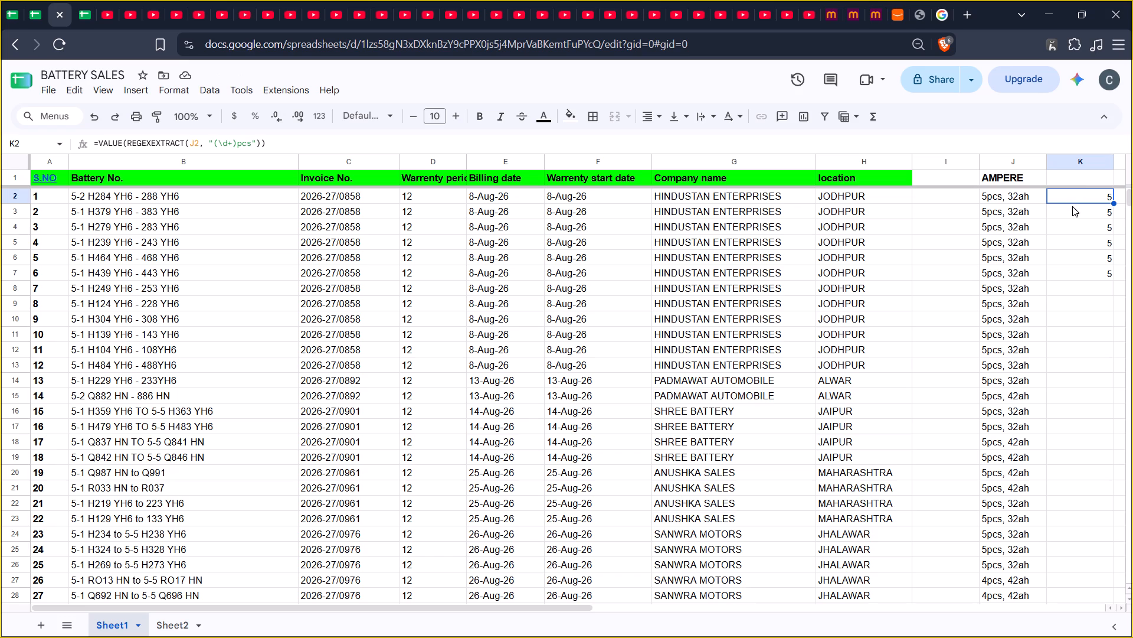
pyautogui.click(1075, 214)
pyautogui.click(1075, 195)
pyautogui.moveTo(1114, 204); pyautogui.dragTo(1113, 578)
pyautogui.scroll(-1, 1105, 545)
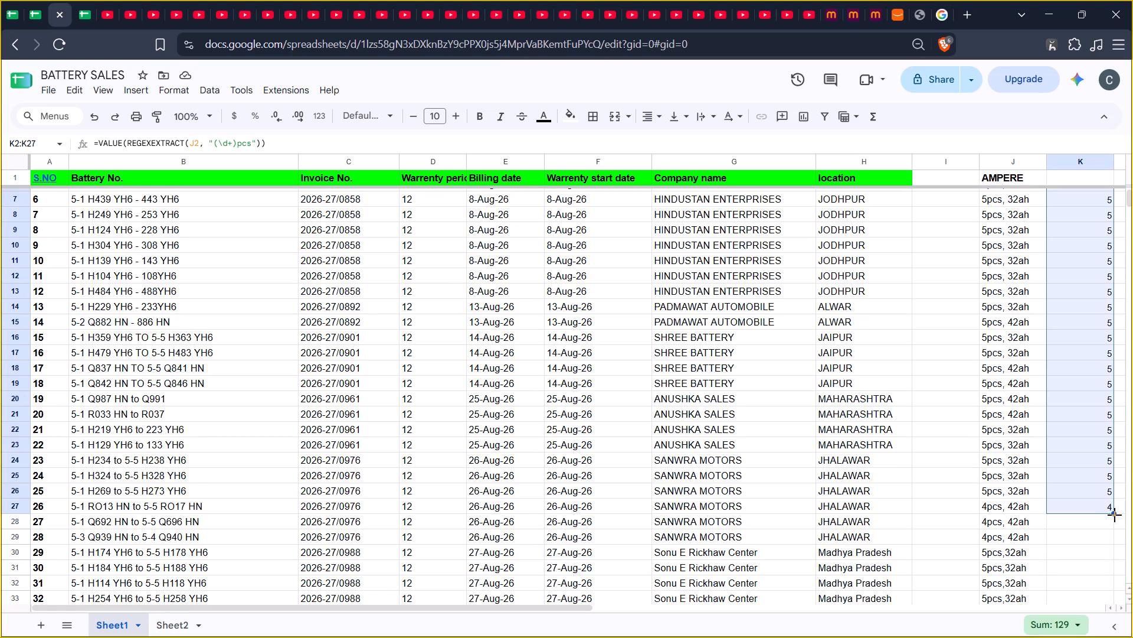
pyautogui.moveTo(1115, 515); pyautogui.dragTo(1115, 637)
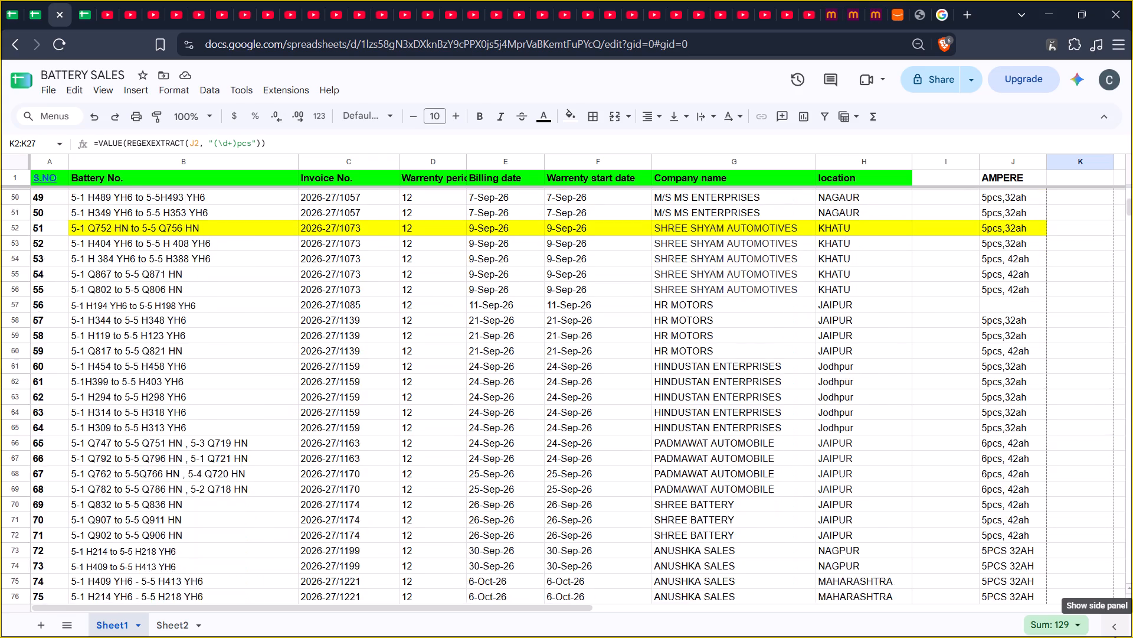
pyautogui.moveTo(1115, 637); pyautogui.dragTo(1115, 413)
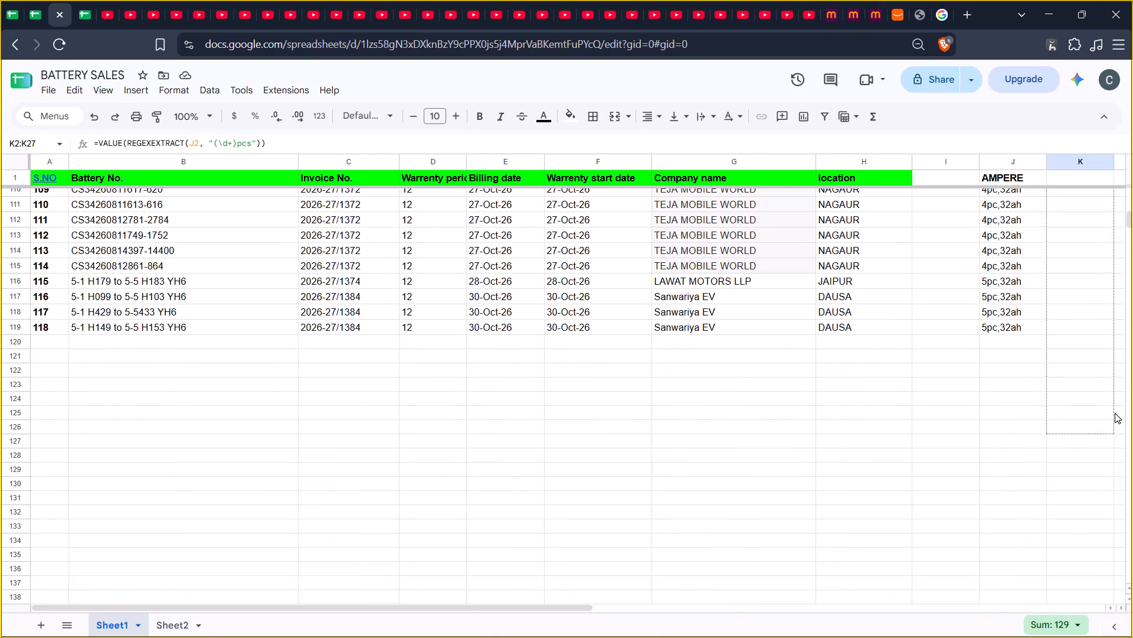
pyautogui.moveTo(1115, 413); pyautogui.dragTo(1105, 330)
# Delete the piece-count formula from K57, the HR MOTORS row with an empty AMPERE cell.
pyautogui.scroll(6, 1082, 395)
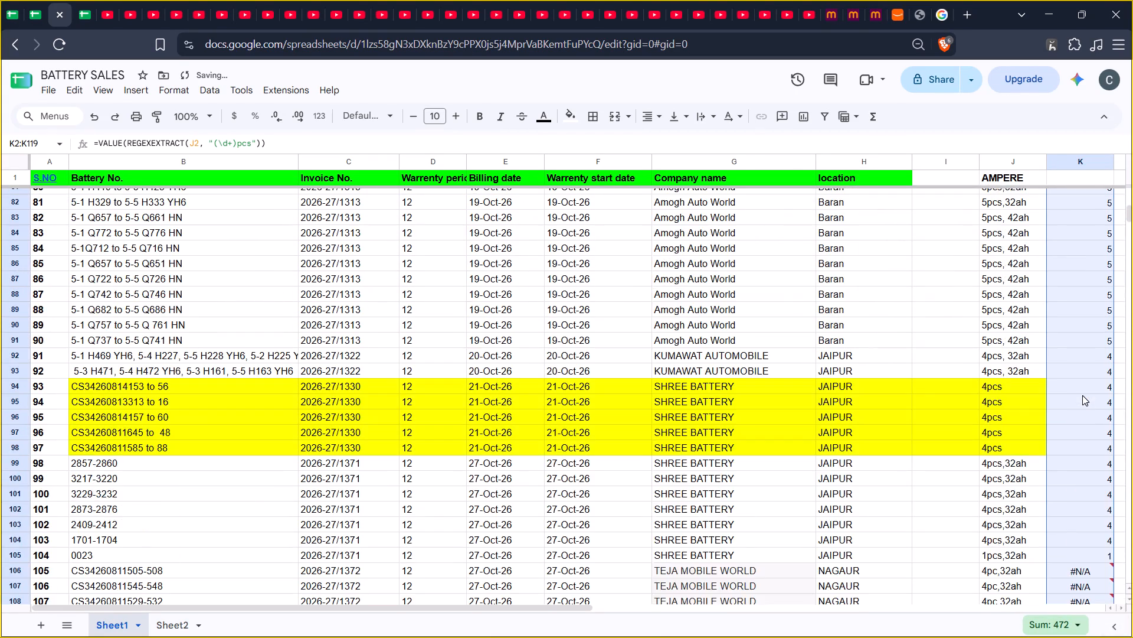
pyautogui.scroll(8, 1082, 395)
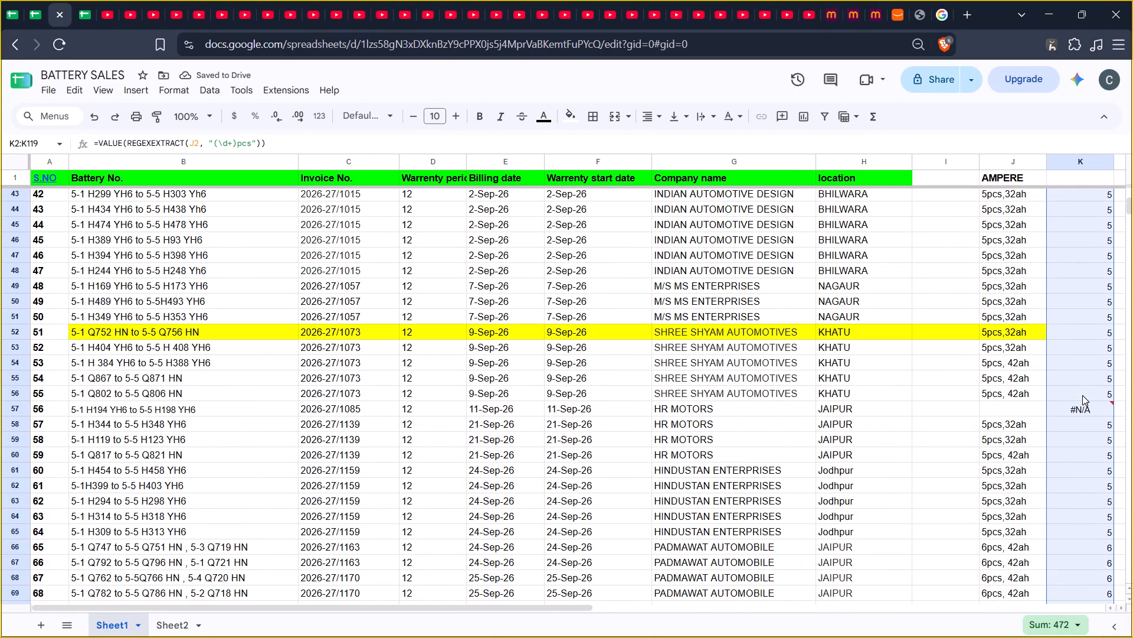
pyautogui.click(1075, 410)
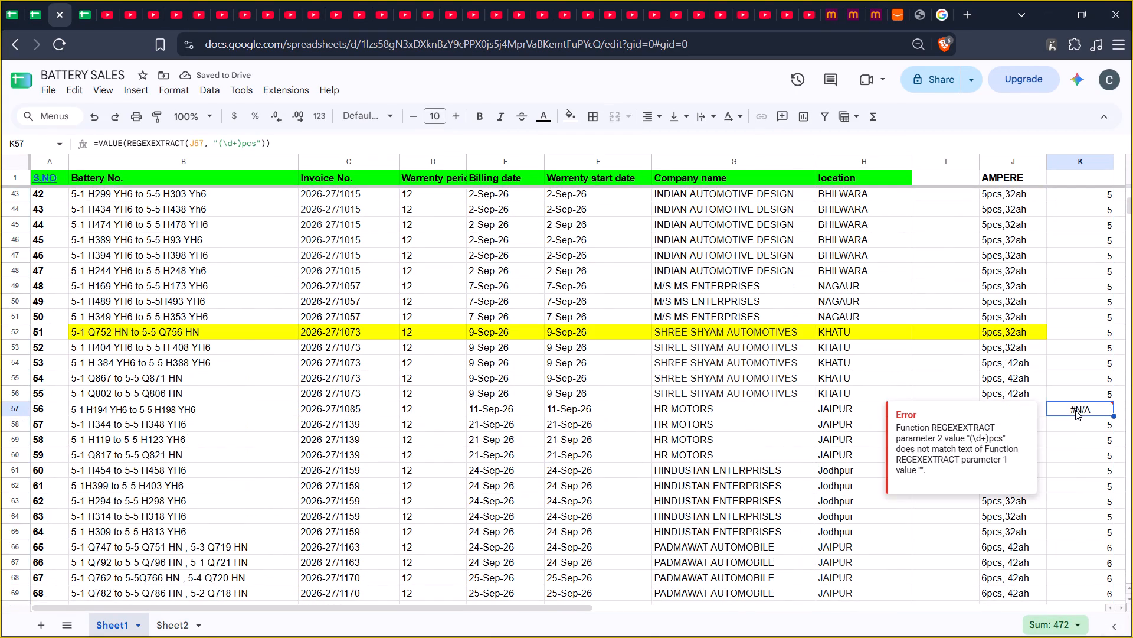
pyautogui.press('Delete')
# Check the piece-count formulas further down column K and compare the AMPERE entry in J73 with the formula in K73.
pyautogui.press('Down')
pyautogui.press('Down')
pyautogui.press('Down')
pyautogui.press('Down')
pyautogui.press('Down')
pyautogui.press('Down')
pyautogui.press('Down')
pyautogui.press('Down')
pyautogui.press('Down')
pyautogui.press('Down')
pyautogui.press('Down')
pyautogui.press('Down')
pyautogui.press('Down')
pyautogui.press('Down')
pyautogui.press('Down')
pyautogui.press('Down')
pyautogui.press('Down')
pyautogui.press('Down')
pyautogui.press('Down')
pyautogui.press('Down')
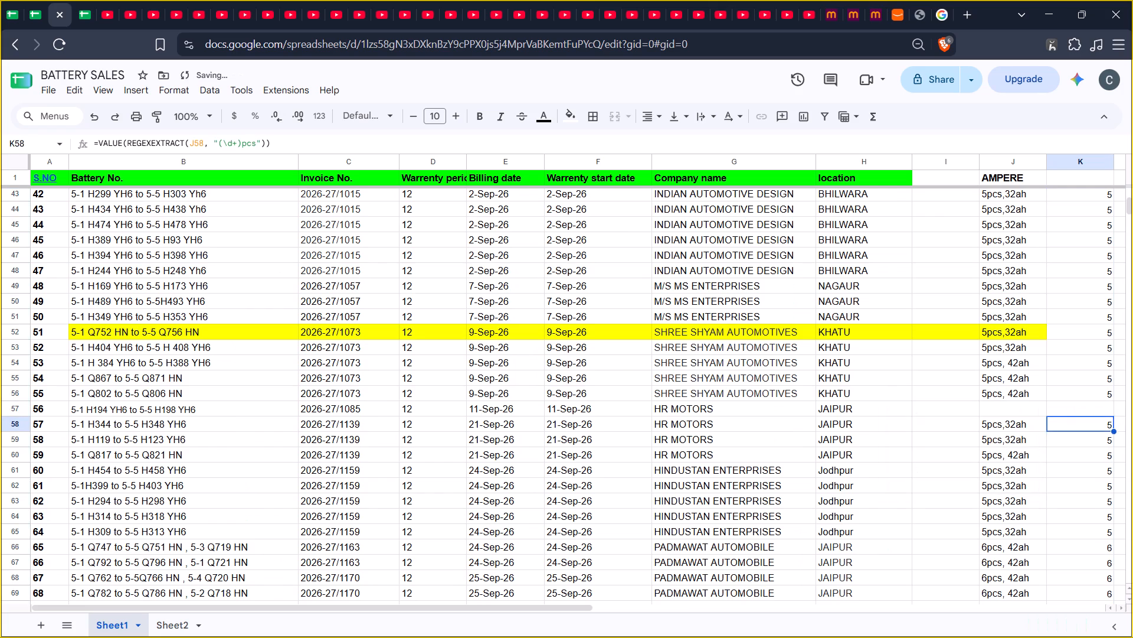
pyautogui.press('Up')
pyautogui.press('Up')
pyautogui.press('Up')
pyautogui.press('Up')
pyautogui.press('Up')
pyautogui.press('Up')
pyautogui.press('Up')
pyautogui.press('Up')
pyautogui.press('Up')
pyautogui.press('Up')
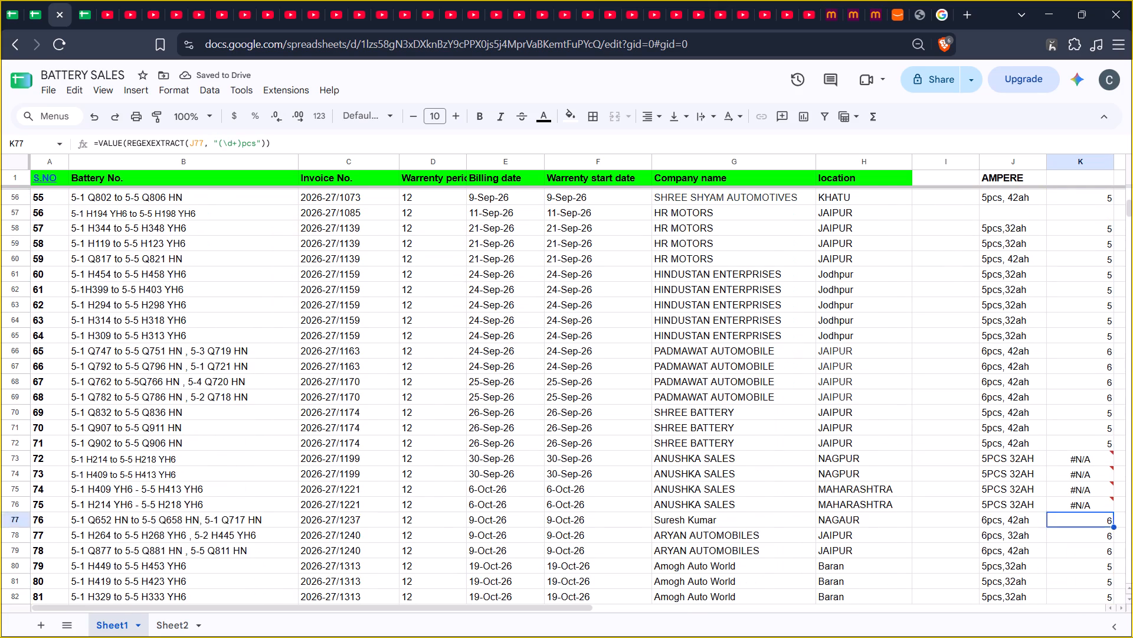
pyautogui.press('Left')
pyautogui.press('Down')
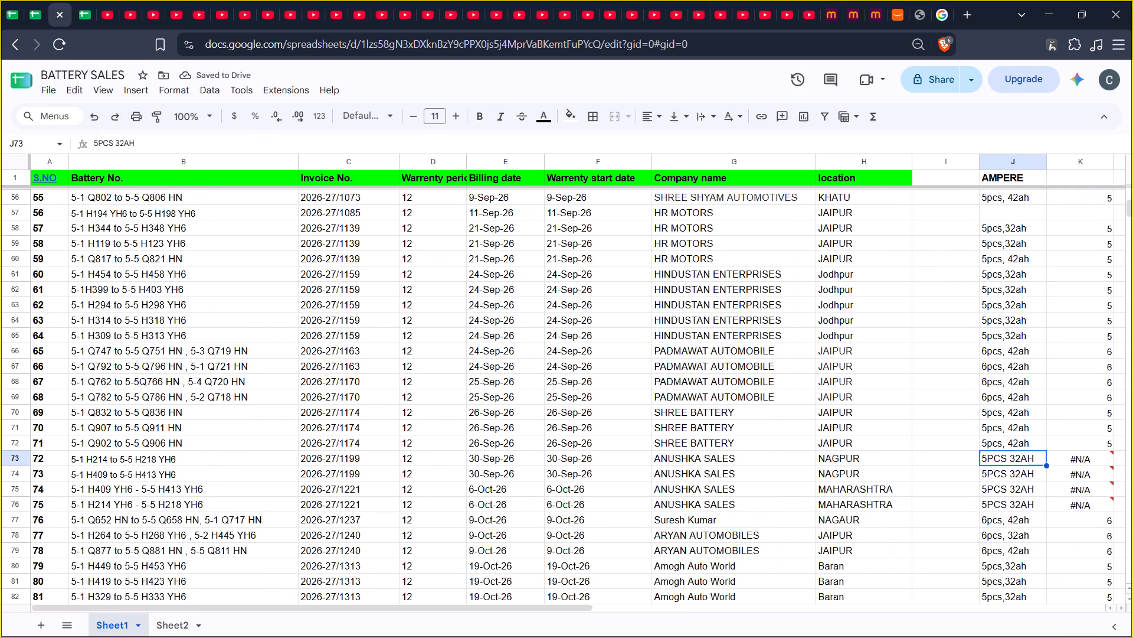
pyautogui.press('Right')
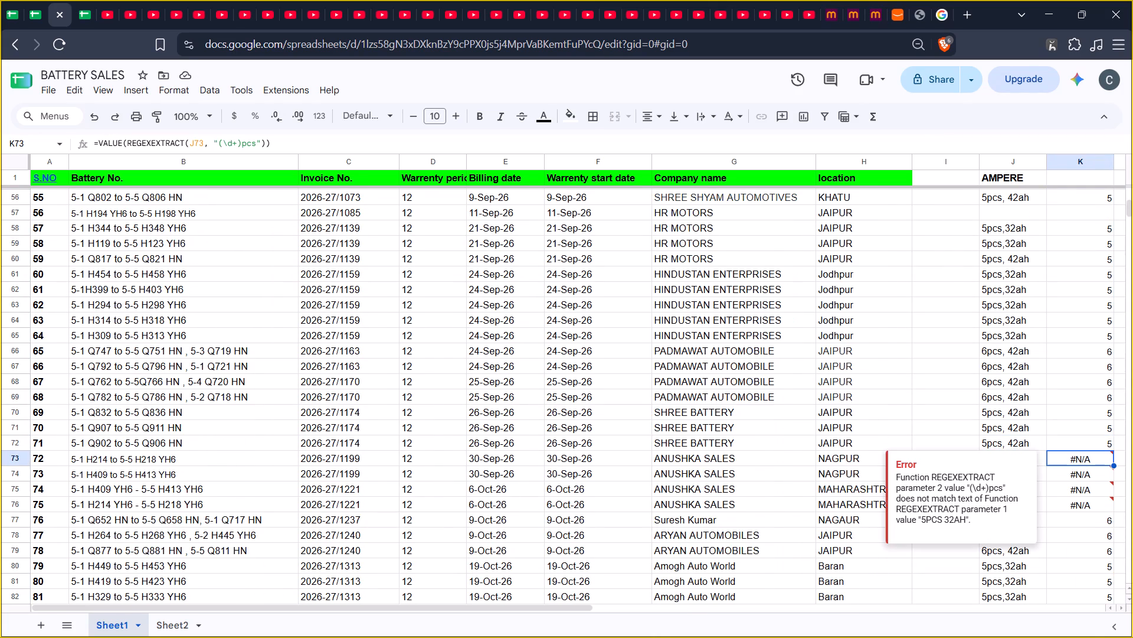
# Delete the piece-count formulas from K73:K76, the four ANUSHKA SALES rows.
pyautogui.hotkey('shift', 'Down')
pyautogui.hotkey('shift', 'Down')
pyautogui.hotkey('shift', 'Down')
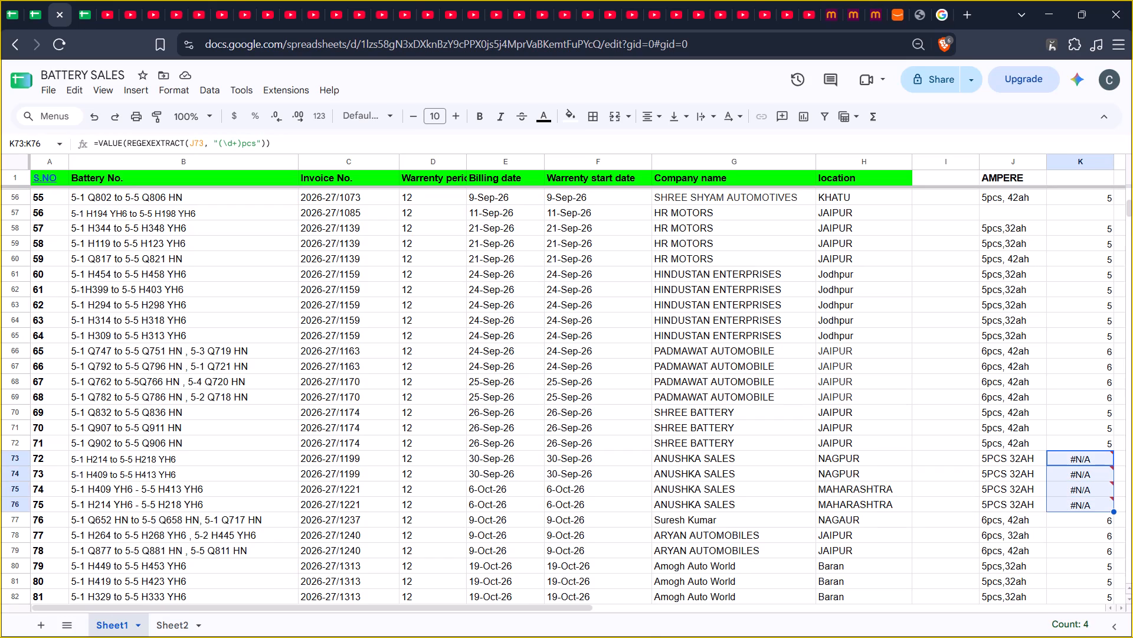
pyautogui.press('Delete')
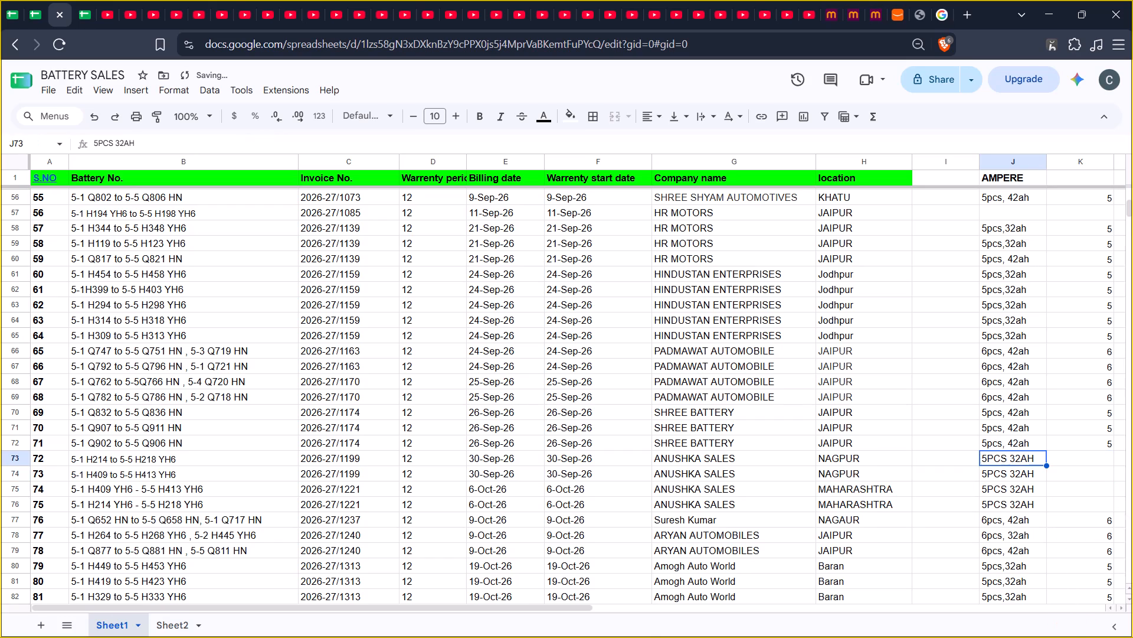
# Replace the space with a comma in the AMPERE entry in J73 so it reads 5PCS,32AH.
pyautogui.press('Left')
pyautogui.press('Return')
pyautogui.press('Left')
pyautogui.press('Left')
pyautogui.press('Left')
pyautogui.press('Left')
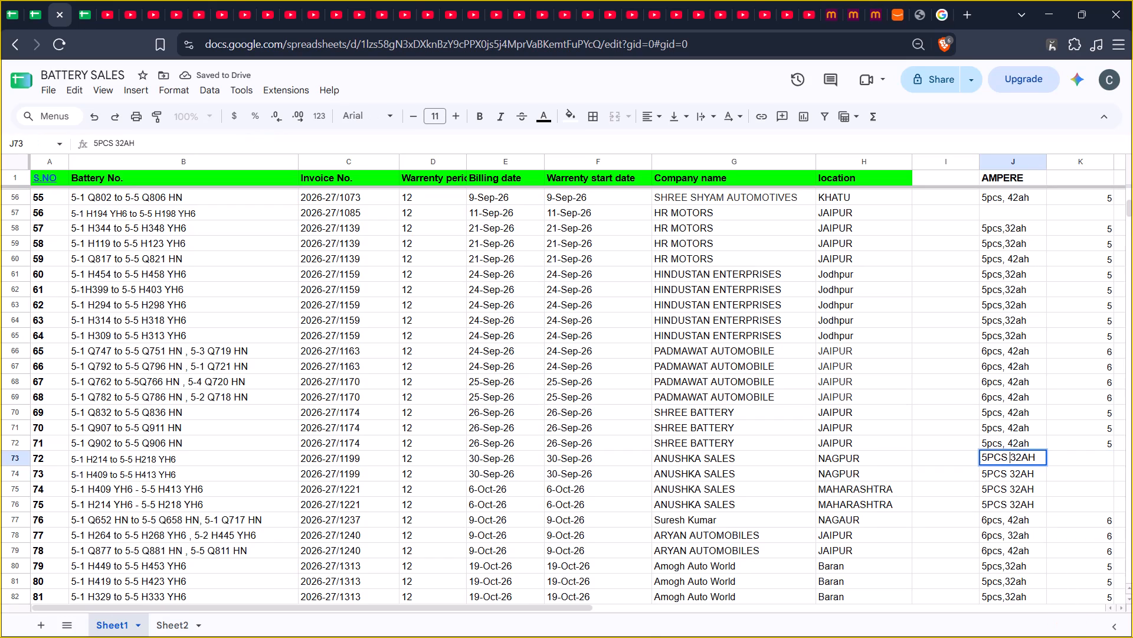
pyautogui.press('BackSpace')
pyautogui.press(',')
pyautogui.press('Return')
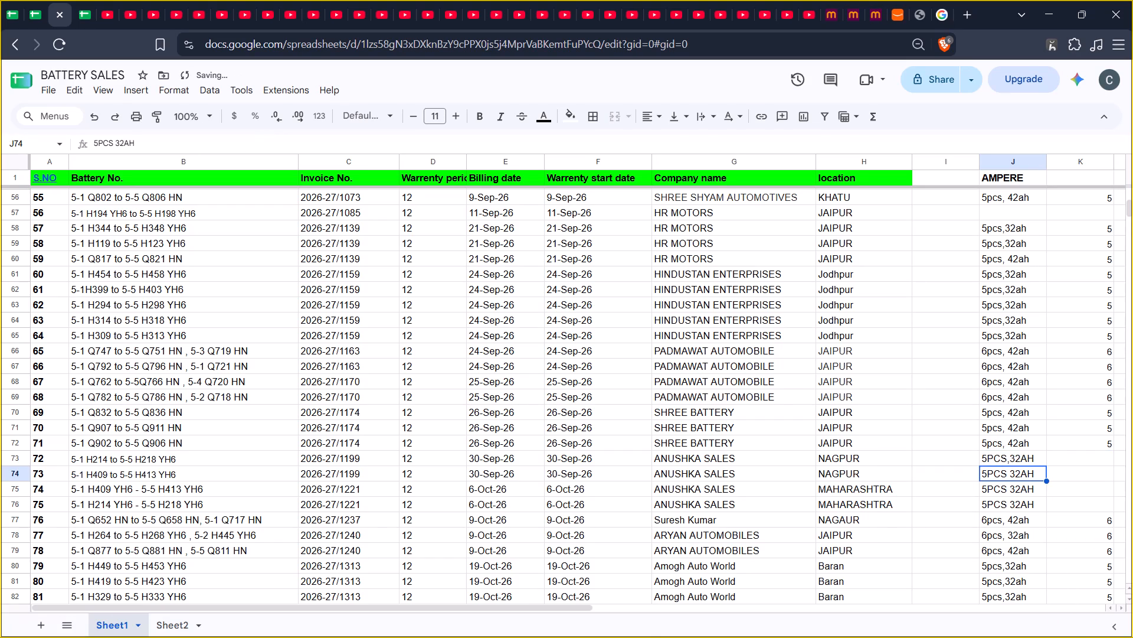
# Replace the space with a comma in the AMPERE entry in J74 so it reads 5PCS,32AH.
pyautogui.press('Return')
pyautogui.press('Left')
pyautogui.press('Left')
pyautogui.press('Left')
pyautogui.press('Left')
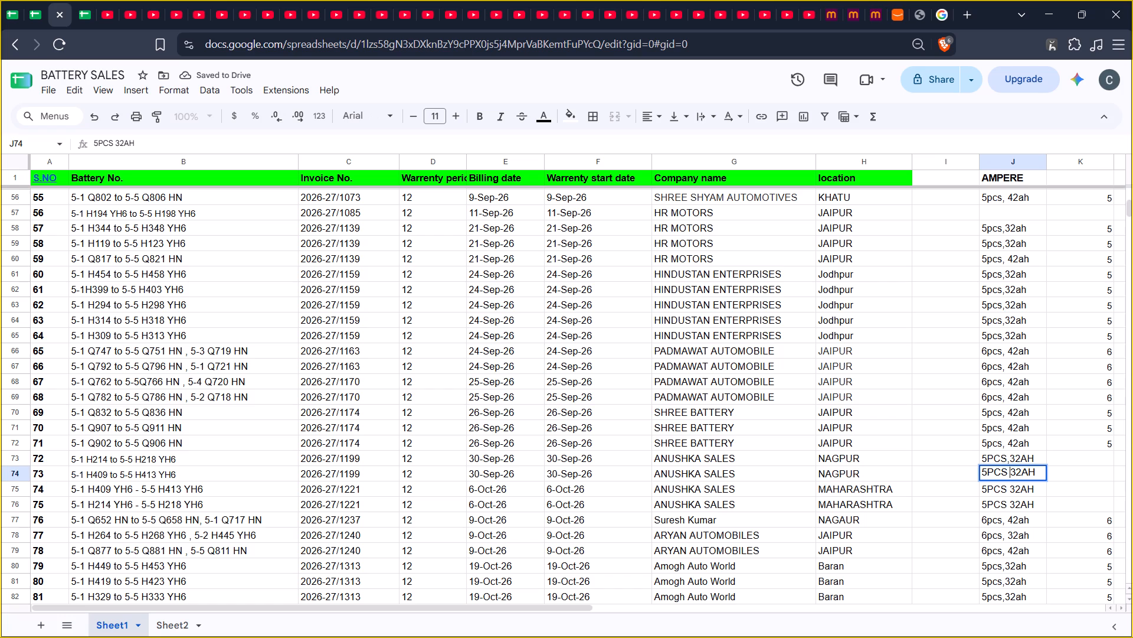
pyautogui.press('BackSpace')
pyautogui.press(',')
pyautogui.press('Return')
# Copy the corrected AMPERE entry 5PCS,32AH from J74 into J75:J76.
pyautogui.press('Return')
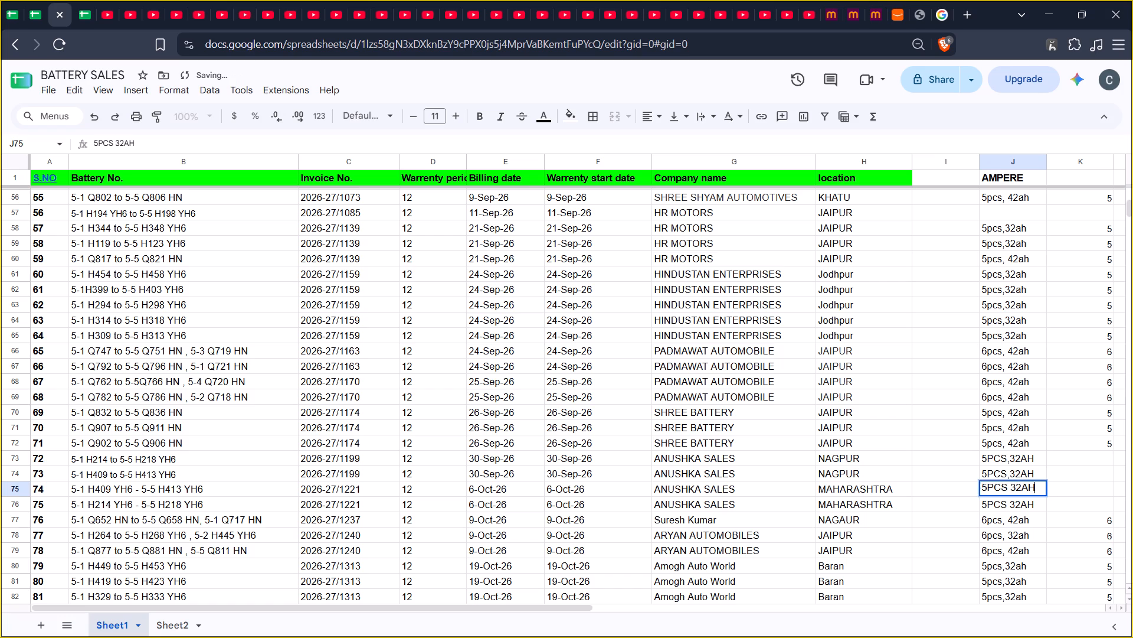
pyautogui.press('Up')
pyautogui.press('Return')
pyautogui.press('Up')
pyautogui.press('Up')
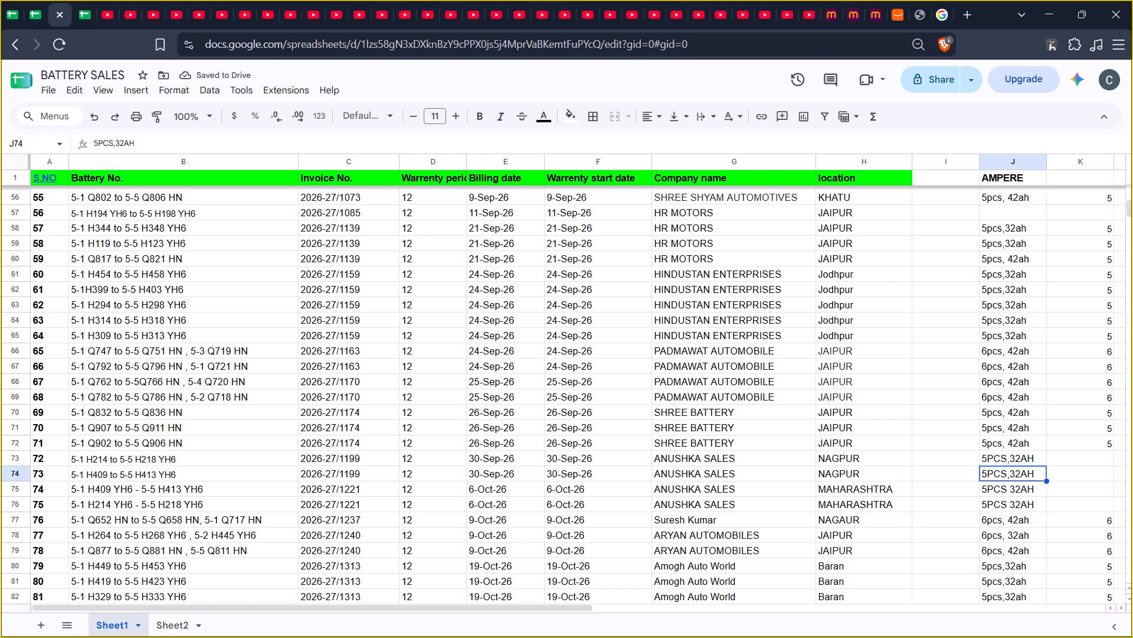
pyautogui.hotkey('ctrl', 'c')
pyautogui.hotkey('shift', 'Down')
pyautogui.hotkey('shift', 'Down')
pyautogui.hotkey('ctrl', 'v')
# Examine the remaining AMPERE entries and their piece counts down to the last battery entry in row 119.
pyautogui.press('Down')
pyautogui.press('Down')
pyautogui.press('Down')
pyautogui.press('Down')
pyautogui.press('Down')
pyautogui.press('Down')
pyautogui.press('Down')
pyautogui.press('Down')
pyautogui.press('Down')
pyautogui.press('Down')
pyautogui.press('Down')
pyautogui.press('Down')
pyautogui.press('Down')
pyautogui.press('Down')
pyautogui.press('Down')
pyautogui.press('Down')
pyautogui.press('Down')
pyautogui.press('Down')
pyautogui.press('Down')
pyautogui.press('Down')
pyautogui.press('Down')
pyautogui.press('Down')
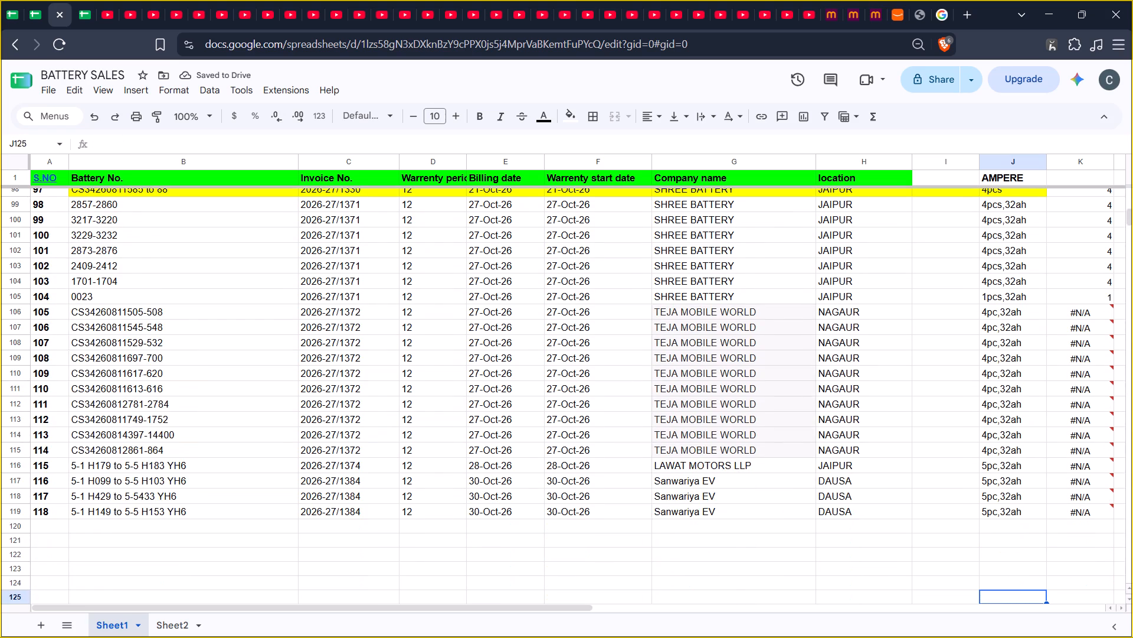
pyautogui.press('Up')
pyautogui.press('Up')
pyautogui.press('Up')
pyautogui.press('Up')
pyautogui.press('Up')
pyautogui.press('Up')
pyautogui.press('Up')
pyautogui.press('Up')
pyautogui.press('Up')
pyautogui.press('Up')
pyautogui.press('Up')
pyautogui.press('Up')
pyautogui.press('Up')
pyautogui.press('Up')
pyautogui.press('Up')
pyautogui.press('Up')
pyautogui.press('Up')
pyautogui.press('Up')
pyautogui.press('Up')
pyautogui.press('Up')
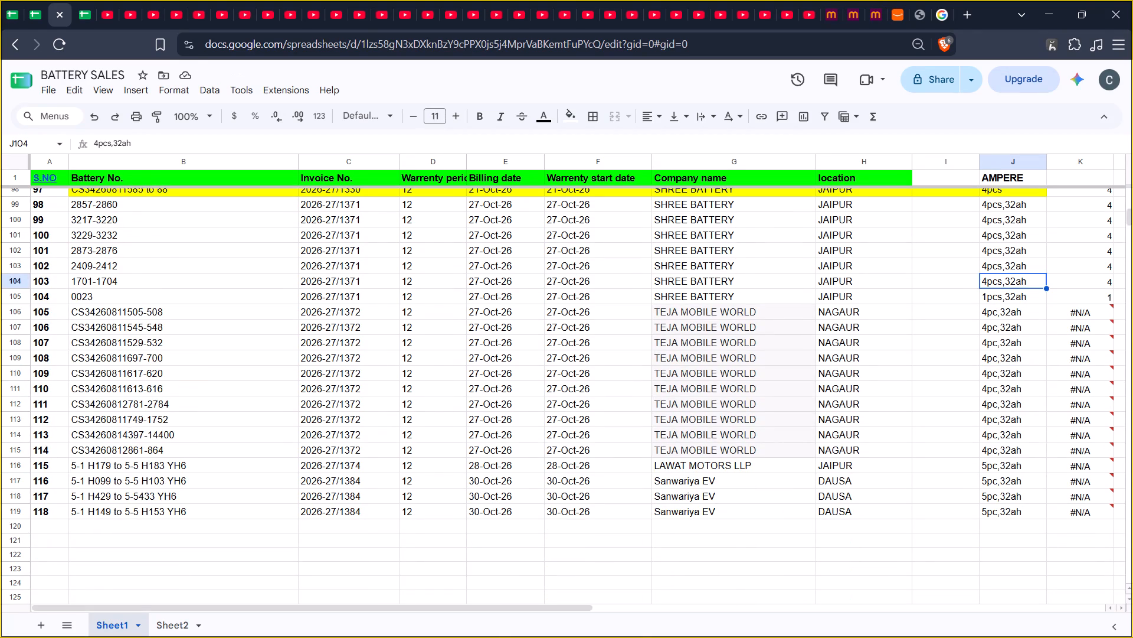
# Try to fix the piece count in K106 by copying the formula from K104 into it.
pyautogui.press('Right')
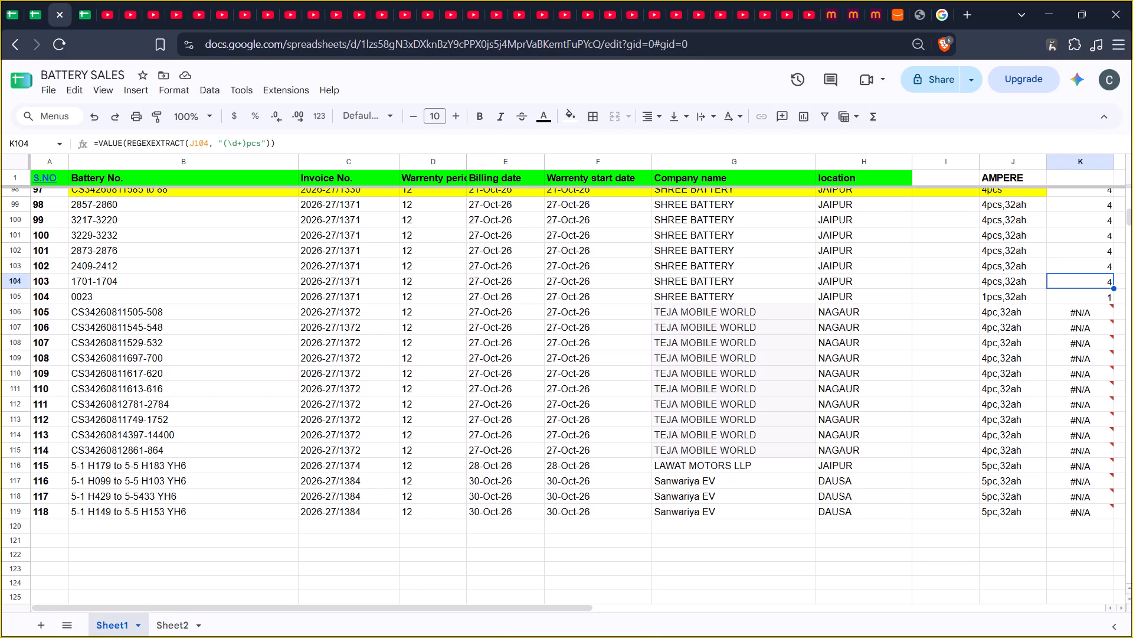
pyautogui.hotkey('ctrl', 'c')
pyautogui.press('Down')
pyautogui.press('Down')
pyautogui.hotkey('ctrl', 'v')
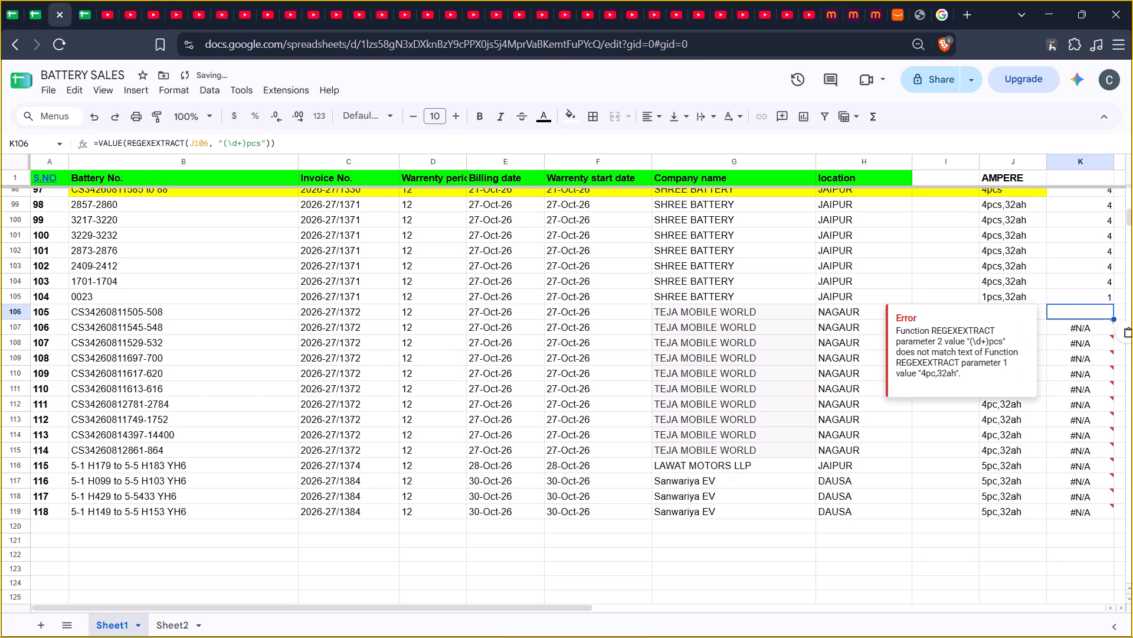
# Copy the piece-count formula from K105 into K103.
pyautogui.press('Up')
pyautogui.hotkey('ctrl', 'c')
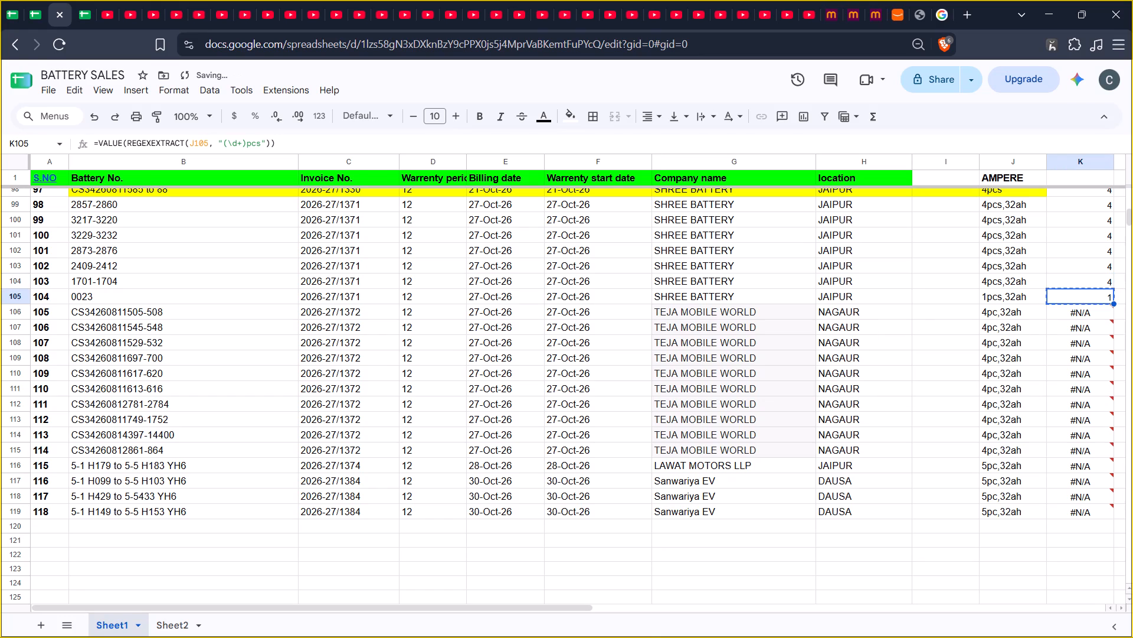
pyautogui.press('Up')
pyautogui.press('Up')
pyautogui.hotkey('ctrl', 'v')
# Paste the copied piece-count formula into K73:K76 for the four ANUSHKA SALES rows.
pyautogui.press('Up')
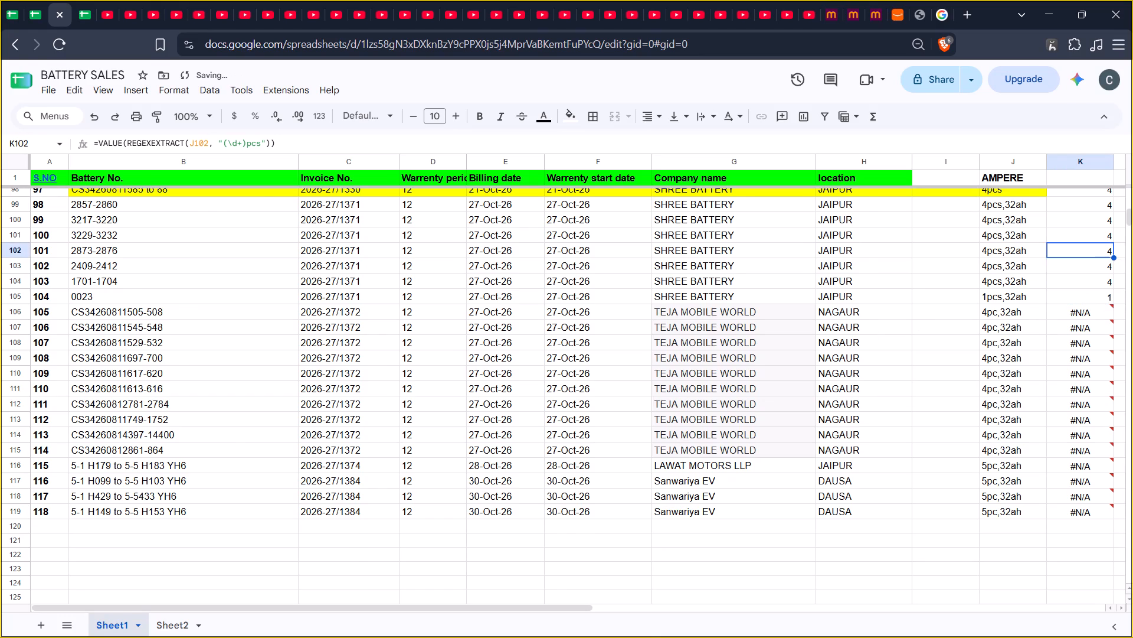
pyautogui.hotkey('ctrl', 'Up')
pyautogui.press('Up')
pyautogui.hotkey('shift', 'Up')
pyautogui.hotkey('shift', 'Up')
pyautogui.hotkey('shift', 'Up')
pyautogui.hotkey('shift', 'Up')
pyautogui.hotkey('shift', 'Up')
pyautogui.hotkey('shift', 'Up')
pyautogui.hotkey('shift', 'Up')
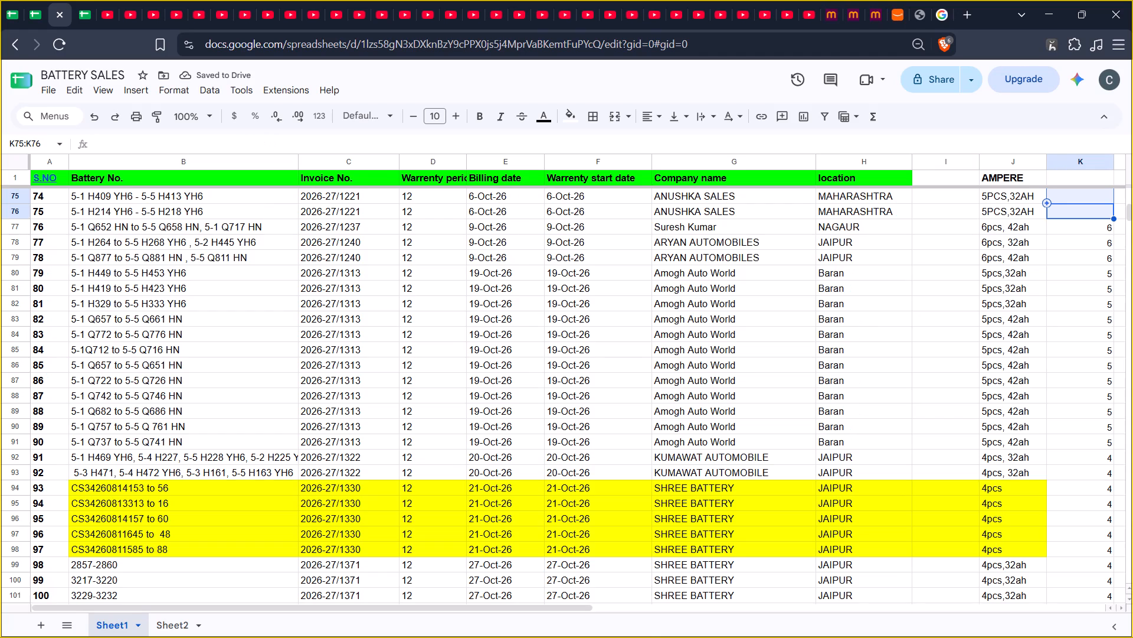
pyautogui.hotkey('shift', 'Down')
pyautogui.hotkey('shift', 'Down')
pyautogui.hotkey('shift', 'Down')
pyautogui.hotkey('shift', 'Down')
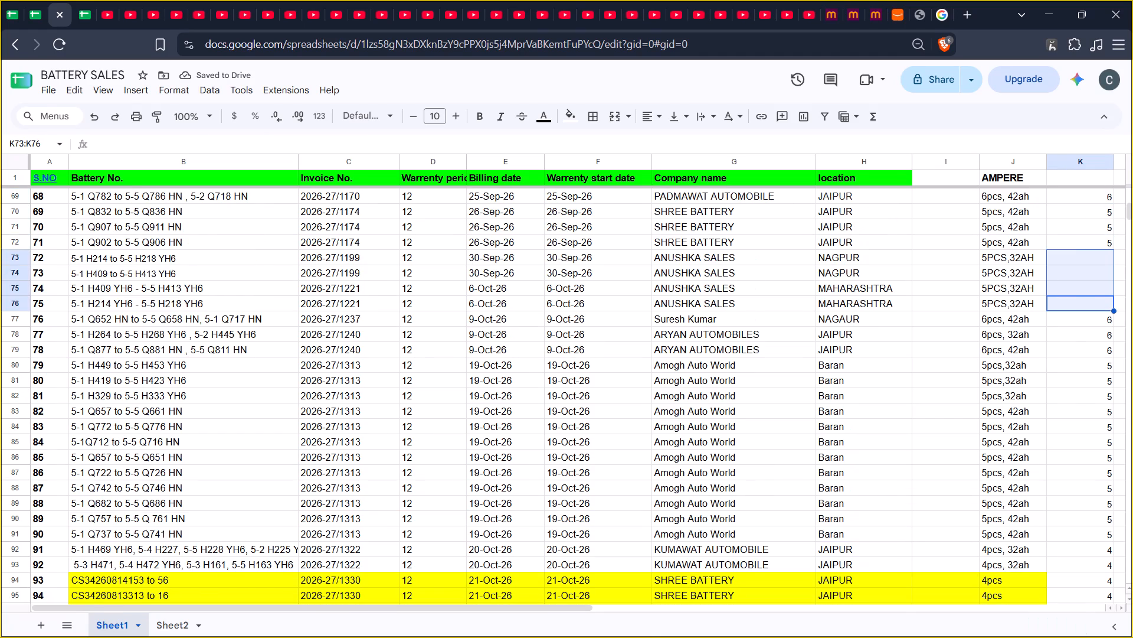
pyautogui.hotkey('ctrl', 'v')
# Delete the piece-count formula from K73, the first ANUSHKA SALES row dated 30-Sep-26.
pyautogui.press('Up')
pyautogui.press('Up')
pyautogui.press('Up')
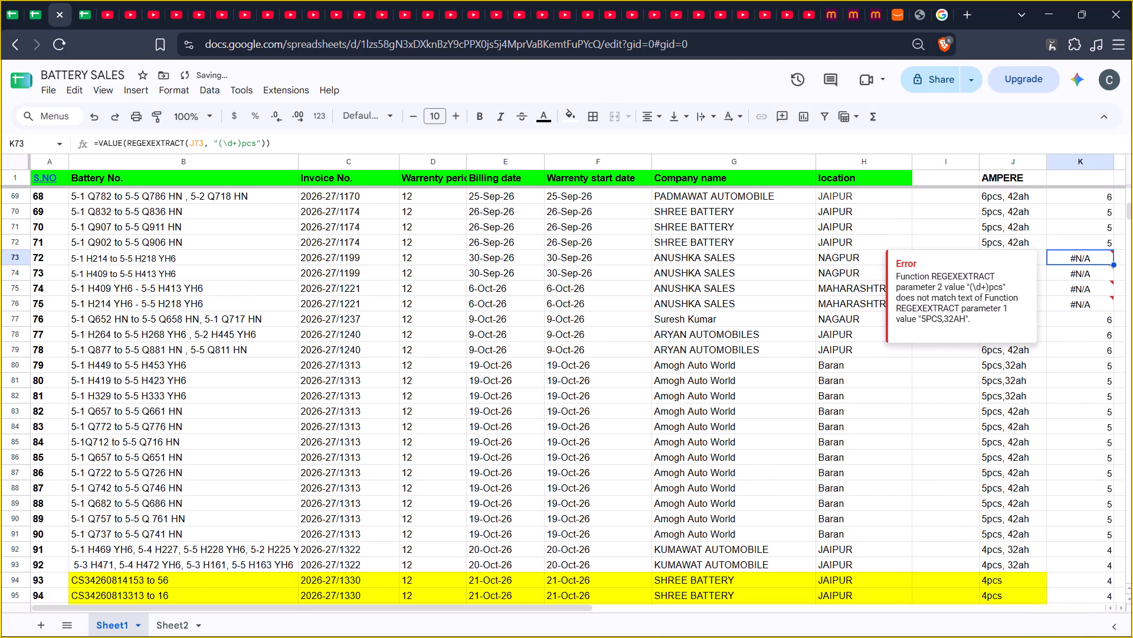
pyautogui.press('Delete')
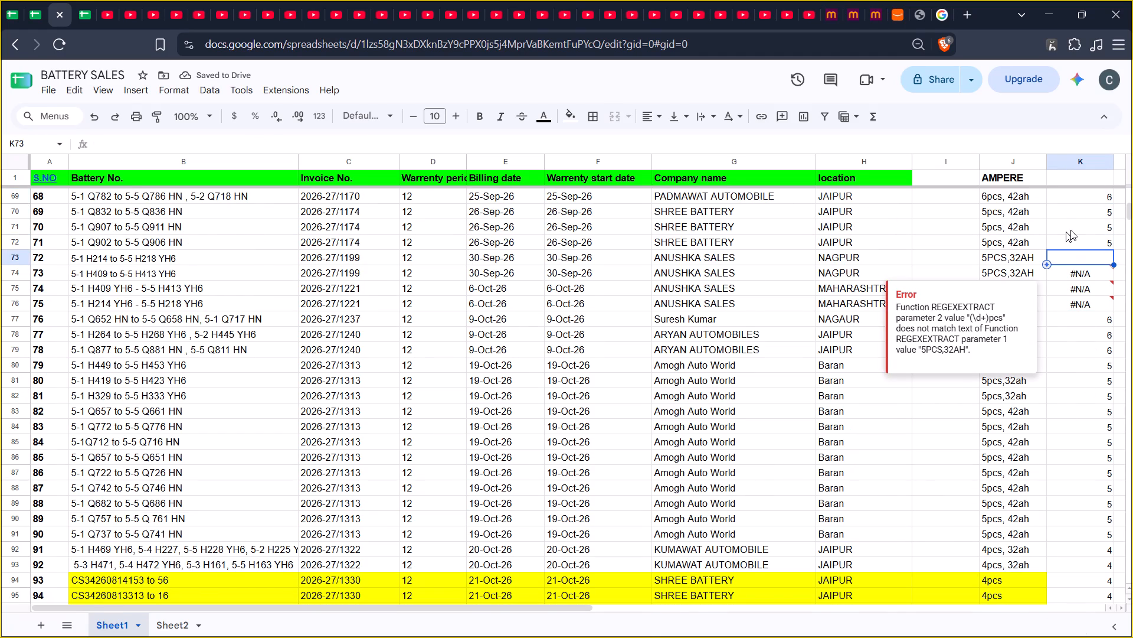
# Replace K38's formula with the exact formula text from K2, =VALUE(REGEXEXTRACT(J2, "(\d+)pcs")).
pyautogui.scroll(20, 1067, 236)
pyautogui.scroll(2, 1067, 236)
pyautogui.click(1088, 196)
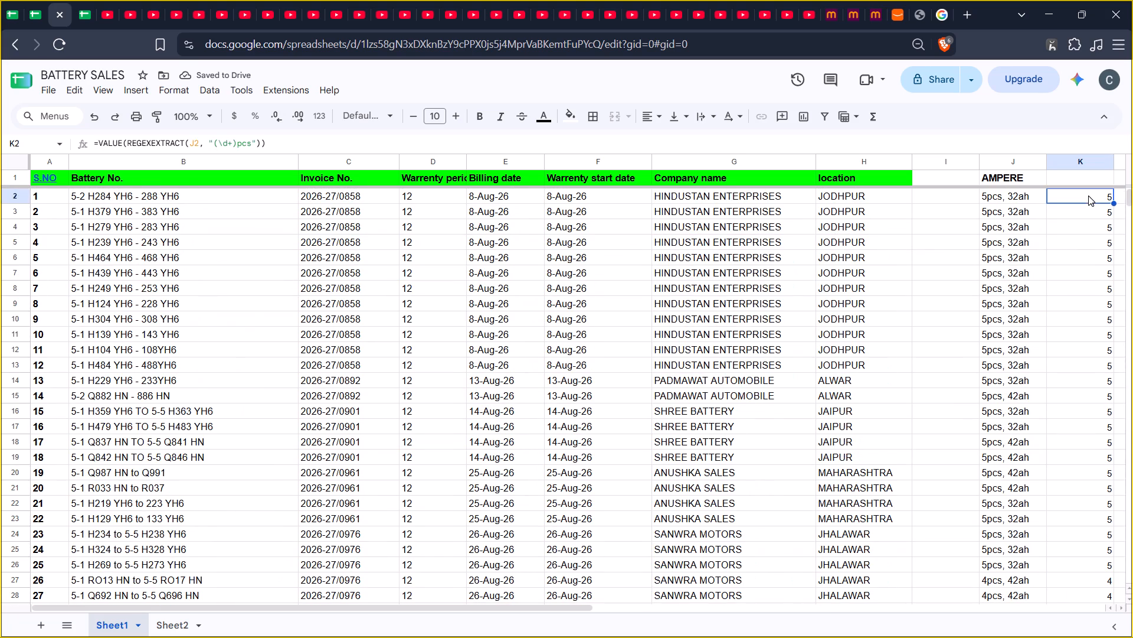
pyautogui.click(284, 143)
pyautogui.hotkey('ctrl', 'a')
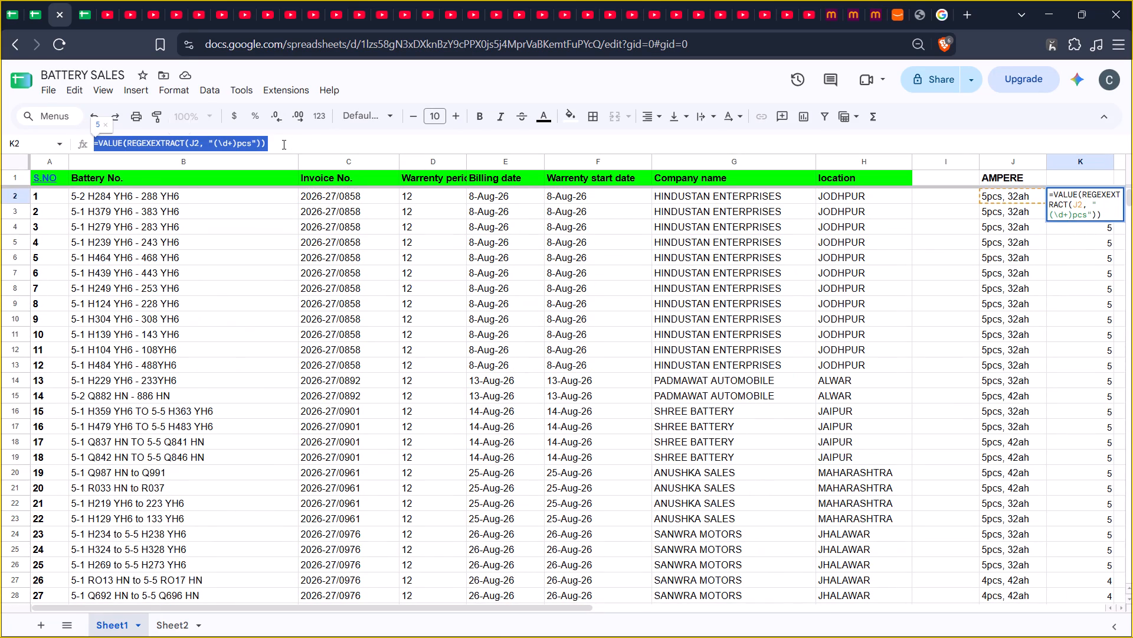
pyautogui.hotkey('ctrl', 'c')
pyautogui.scroll(-5, 777, 258)
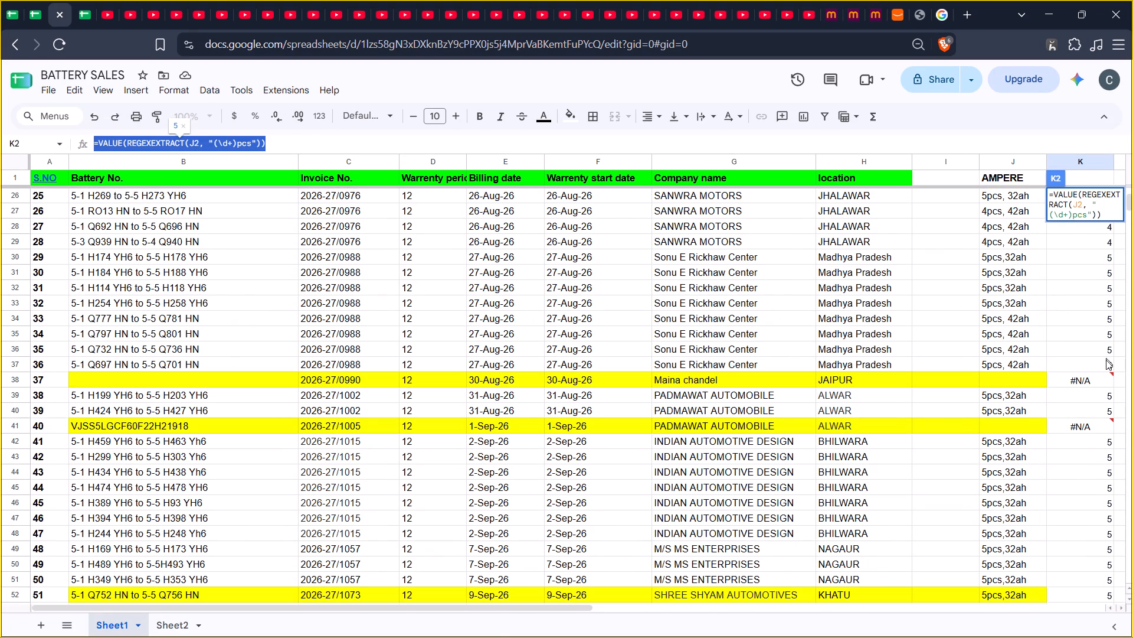
pyautogui.click(1105, 377)
pyautogui.press('Delete')
pyautogui.hotkey('ctrl', 'v')
pyautogui.press('Return')
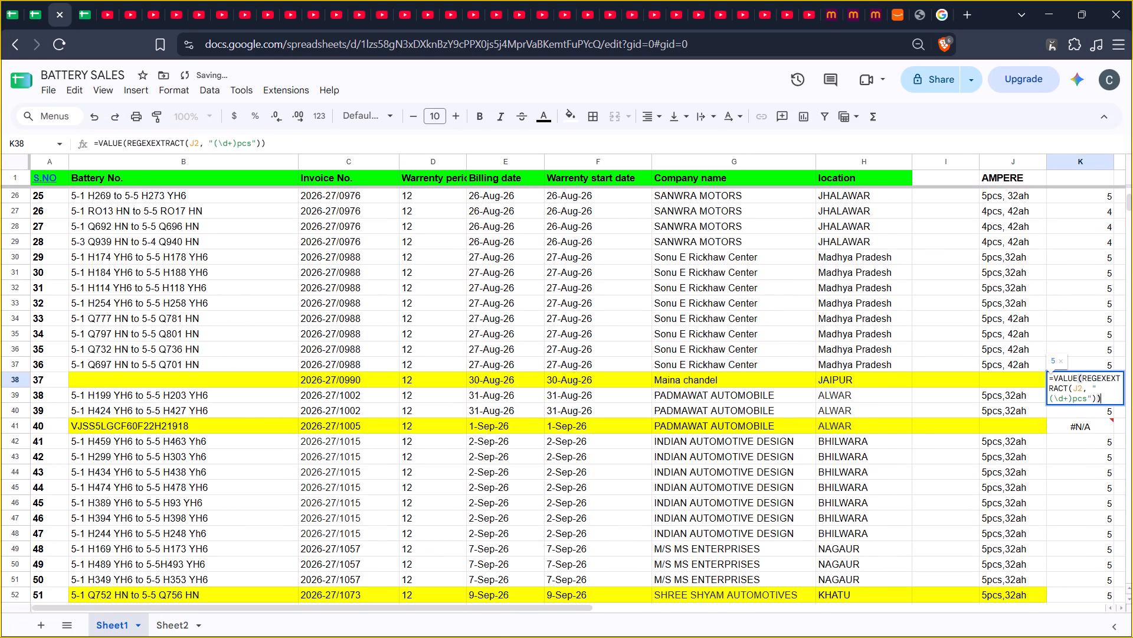
pyautogui.press('Return')
# Replace the formula in K41, the highlighted PADMAWAT AUTOMOBILE row, with =VALUE(REGEXEXTRACT(J2, "(\d+)pcs")).
pyautogui.press('Down')
pyautogui.press('Down')
pyautogui.press('Return')
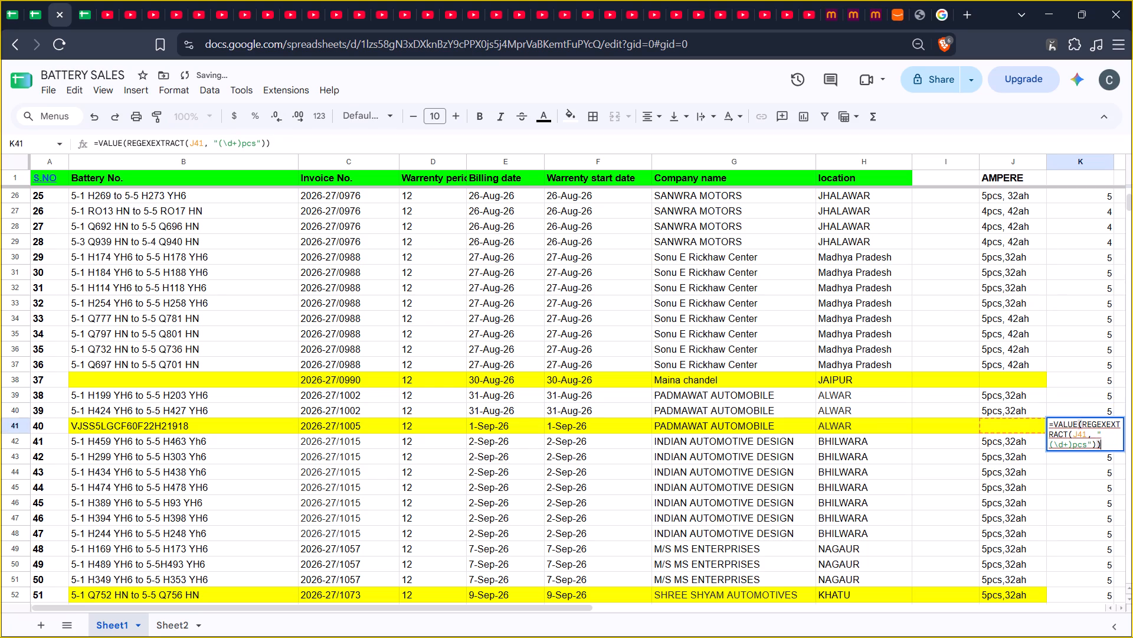
pyautogui.hotkey('ctrl', 'a')
pyautogui.hotkey('ctrl', 'v')
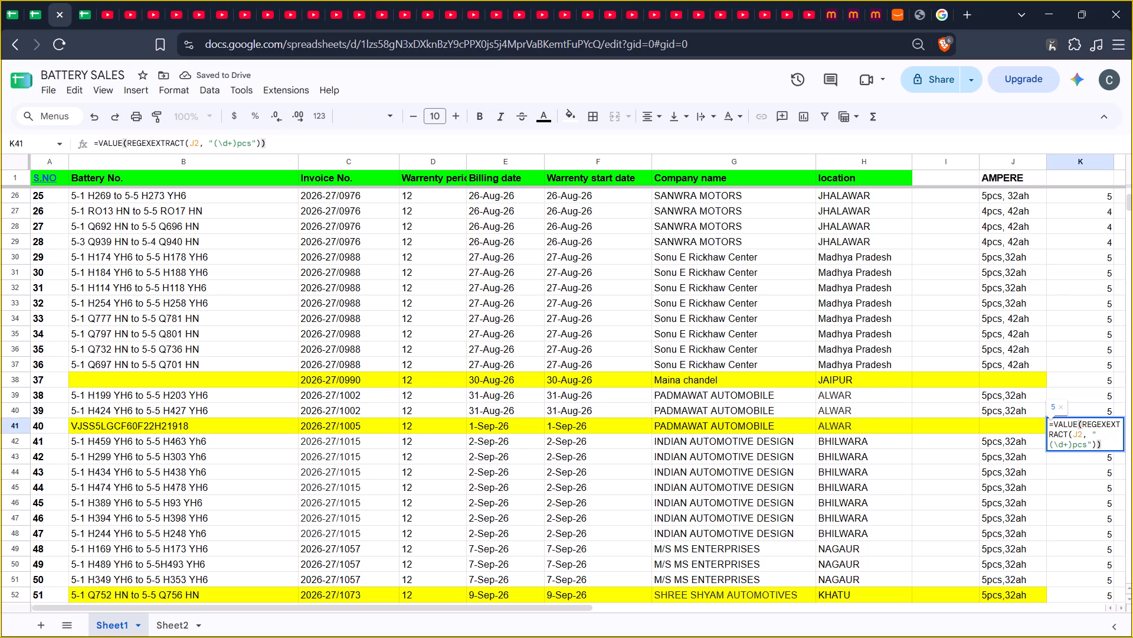
pyautogui.press('Return')
# Check the piece-count cells in column K down to row 65 and inspect the HR MOTORS entry in row 57.
pyautogui.press('Down')
pyautogui.press('Down')
pyautogui.press('Down')
pyautogui.press('Down')
pyautogui.press('Down')
pyautogui.press('Down')
pyautogui.press('Down')
pyautogui.press('Down')
pyautogui.press('Down')
pyautogui.press('Down')
pyautogui.press('Down')
pyautogui.press('Down')
pyautogui.press('Down')
pyautogui.press('Down')
pyautogui.press('Down')
pyautogui.press('Down')
pyautogui.press('Down')
pyautogui.press('Down')
pyautogui.press('Down')
pyautogui.press('Down')
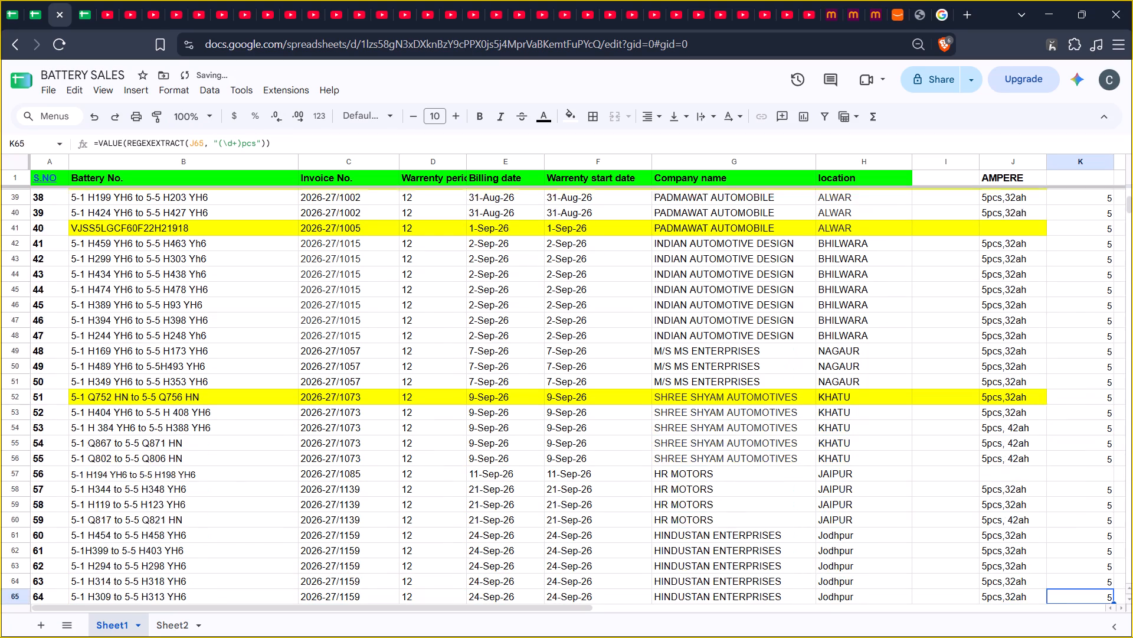
pyautogui.press('Up')
pyautogui.press('Up')
pyautogui.press('Up')
pyautogui.press('Up')
pyautogui.press('Up')
pyautogui.press('Up')
pyautogui.press('Up')
pyautogui.press('Up')
pyautogui.press('Up')
pyautogui.press('Up')
pyautogui.press('Up')
pyautogui.press('Up')
pyautogui.press('Up')
pyautogui.press('Up')
pyautogui.press('Up')
pyautogui.press('Up')
pyautogui.press('Up')
pyautogui.press('Up')
pyautogui.press('Up')
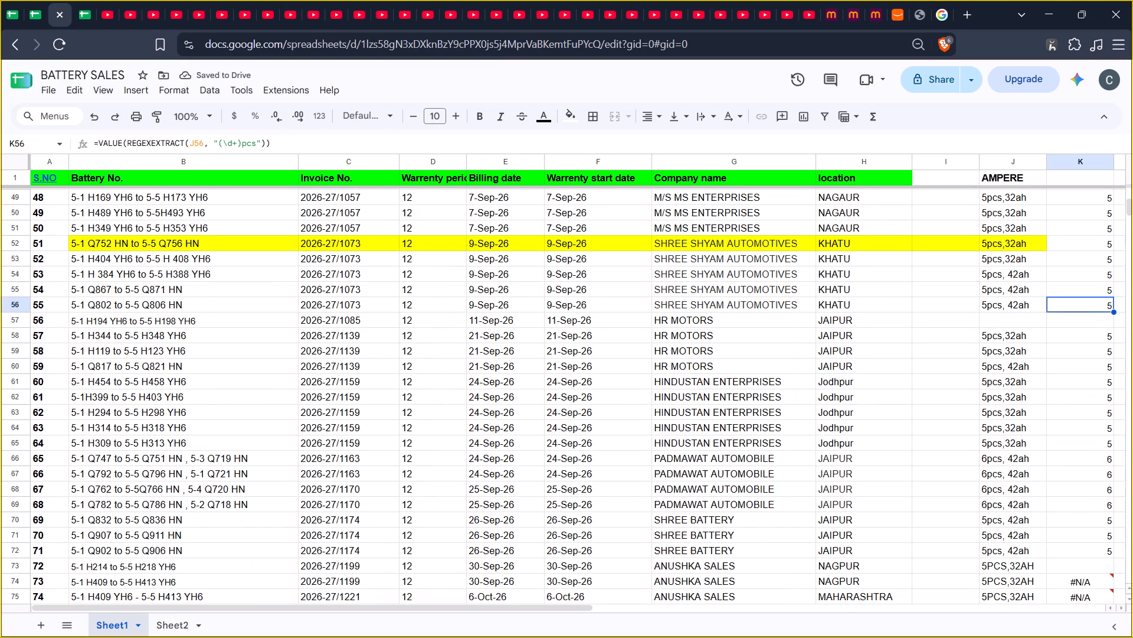
pyautogui.press('Down')
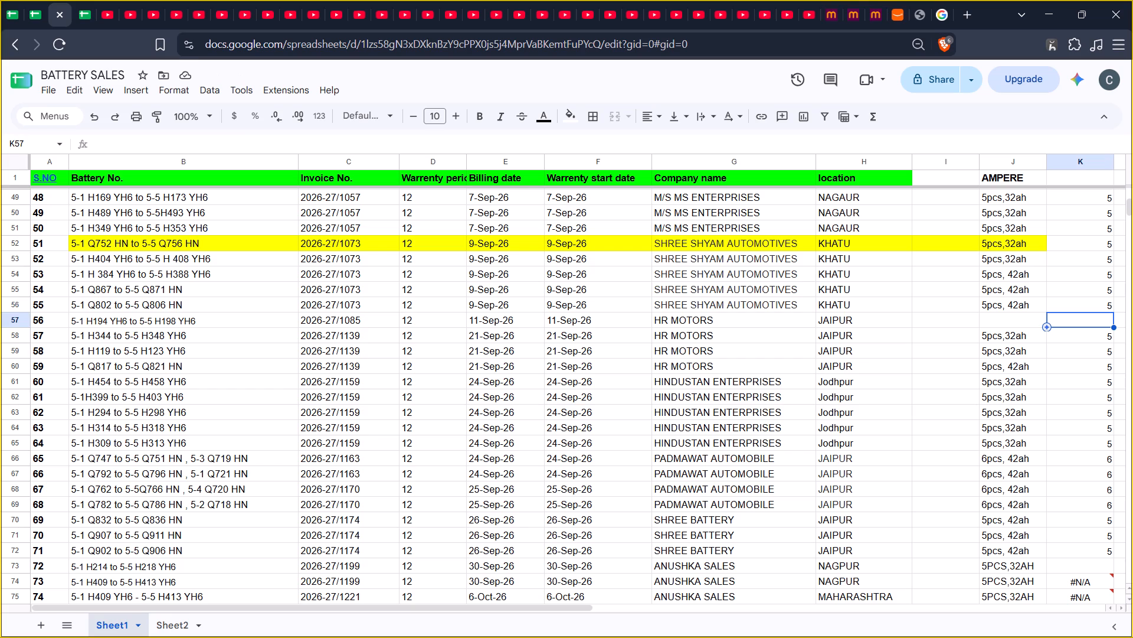
pyautogui.press('Left')
pyautogui.press('Left')
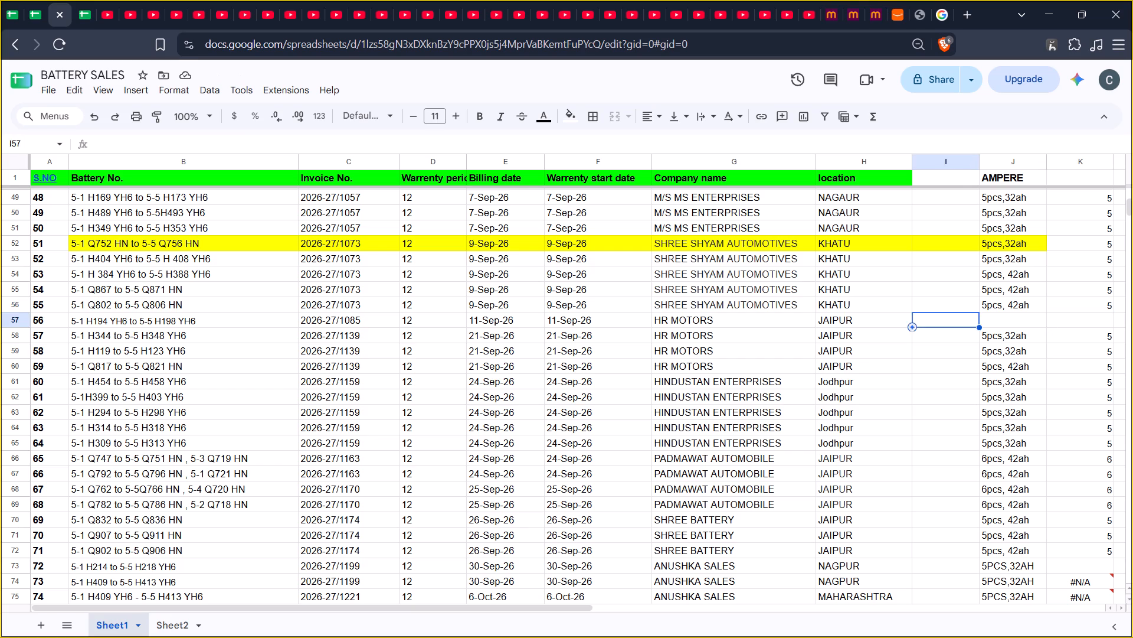
# Inspect the cells of the HR MOTORS entry in row 57 across to its AMPERE and piece-count cells.
pyautogui.press('Left')
pyautogui.press('Left')
pyautogui.press('Left')
pyautogui.press('Left')
pyautogui.press('Left')
pyautogui.press('Right')
pyautogui.press('Right')
pyautogui.press('Right')
pyautogui.press('Right')
pyautogui.press('Right')
pyautogui.press('Right')
pyautogui.press('Right')
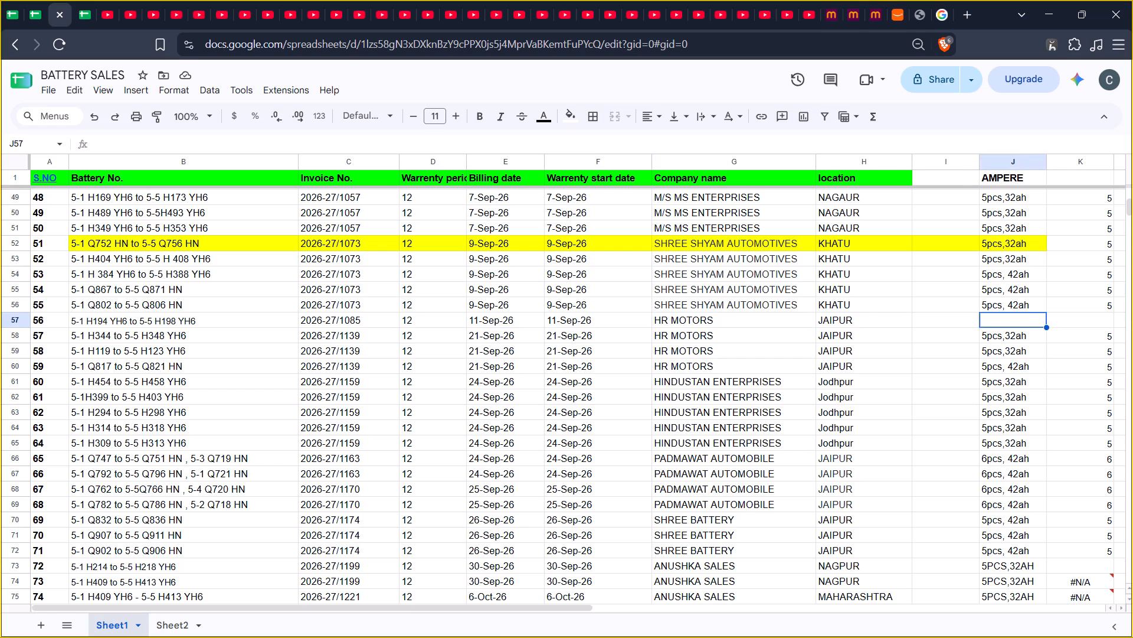
pyautogui.press('Left')
pyautogui.press('Right')
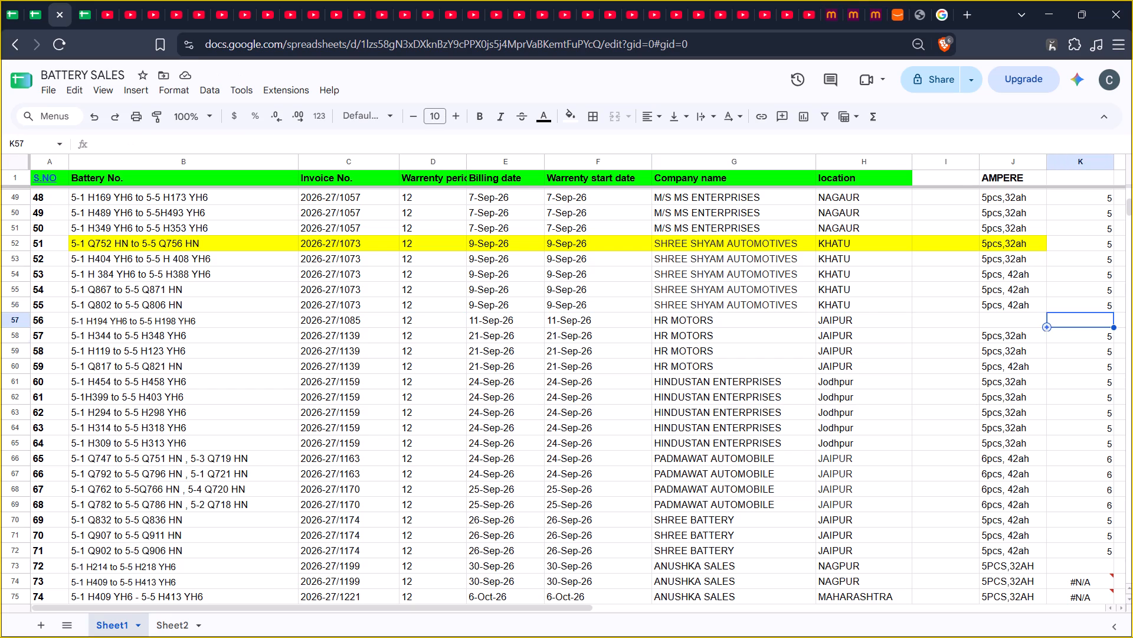
# Replace K74's formula, in the second ANUSHKA SALES row dated 30-Sep-26, with =VALUE(REGEXEXTRACT(J2, "(\d+)pcs")).
pyautogui.press('Down')
pyautogui.press('Down')
pyautogui.press('Down')
pyautogui.press('Down')
pyautogui.press('Down')
pyautogui.press('Down')
pyautogui.press('Down')
pyautogui.press('Down')
pyautogui.press('Down')
pyautogui.press('Down')
pyautogui.press('Down')
pyautogui.press('Down')
pyautogui.press('Down')
pyautogui.press('Down')
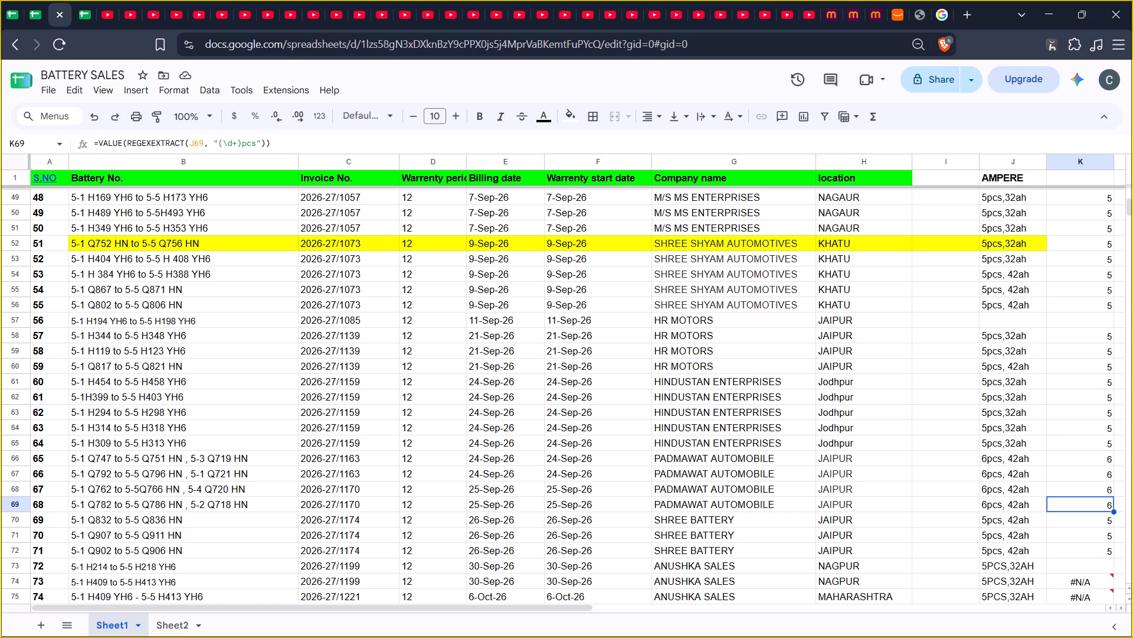
pyautogui.press('Down')
pyautogui.press('Down')
pyautogui.press('Down')
pyautogui.press('Down')
pyautogui.press('Down')
pyautogui.press('Down')
pyautogui.press('Down')
pyautogui.press('Down')
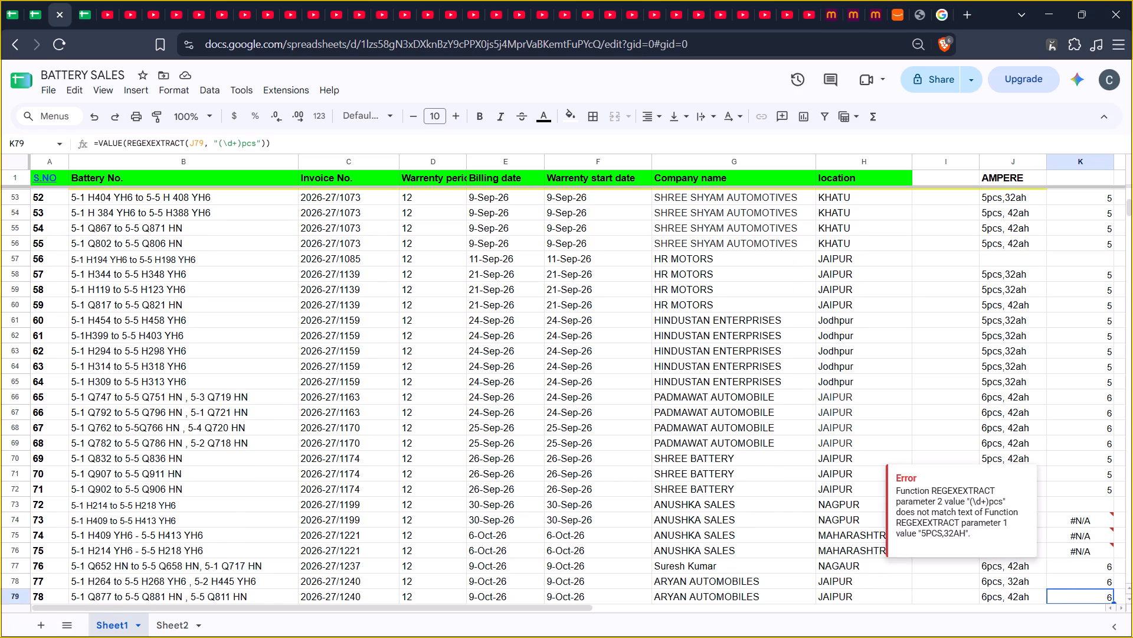
pyautogui.press('Up')
pyautogui.press('Up')
pyautogui.press('Up')
pyautogui.press('Up')
pyautogui.press('Up')
pyautogui.press('Delete')
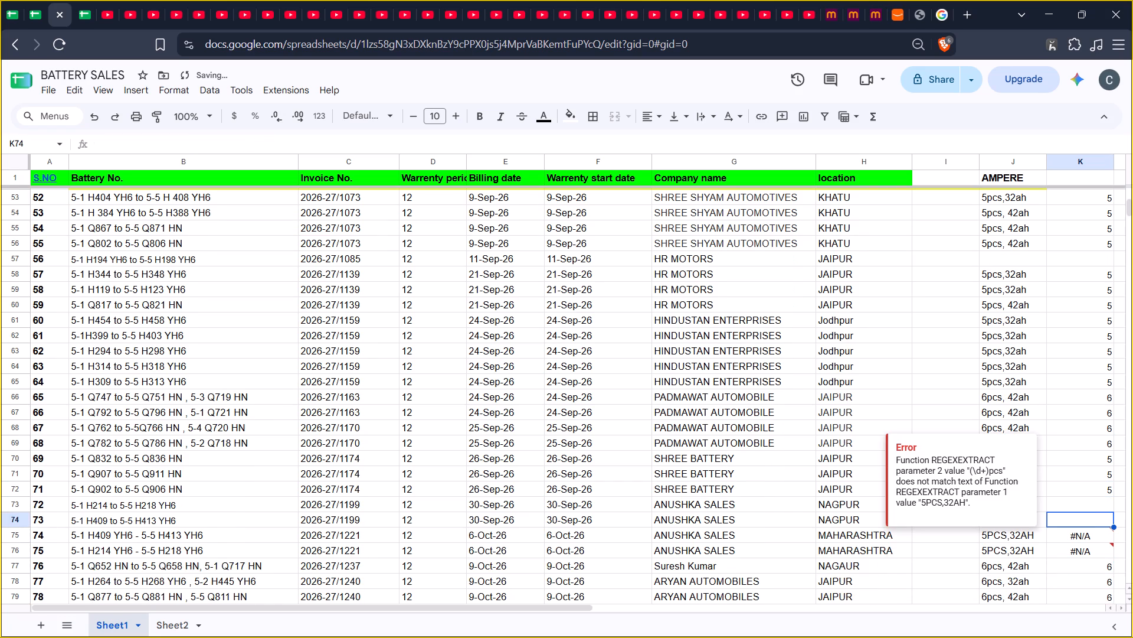
pyautogui.hotkey('ctrl', 'v')
pyautogui.press('Return')
pyautogui.press('Down')
pyautogui.press('Return')
# Replace the formulas in K75 and K76, the ANUSHKA SALES rows dated 6-Oct-26, with =VALUE(REGEXEXTRACT(J2, "(\d+)pcs")).
pyautogui.press('Return')
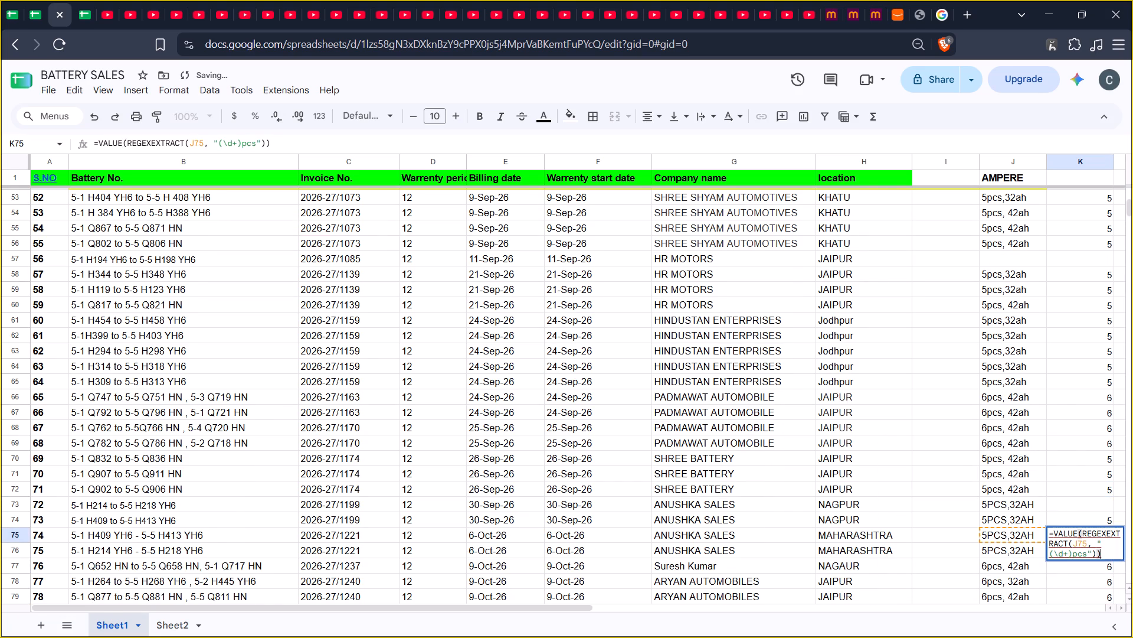
pyautogui.hotkey('ctrl', 'a')
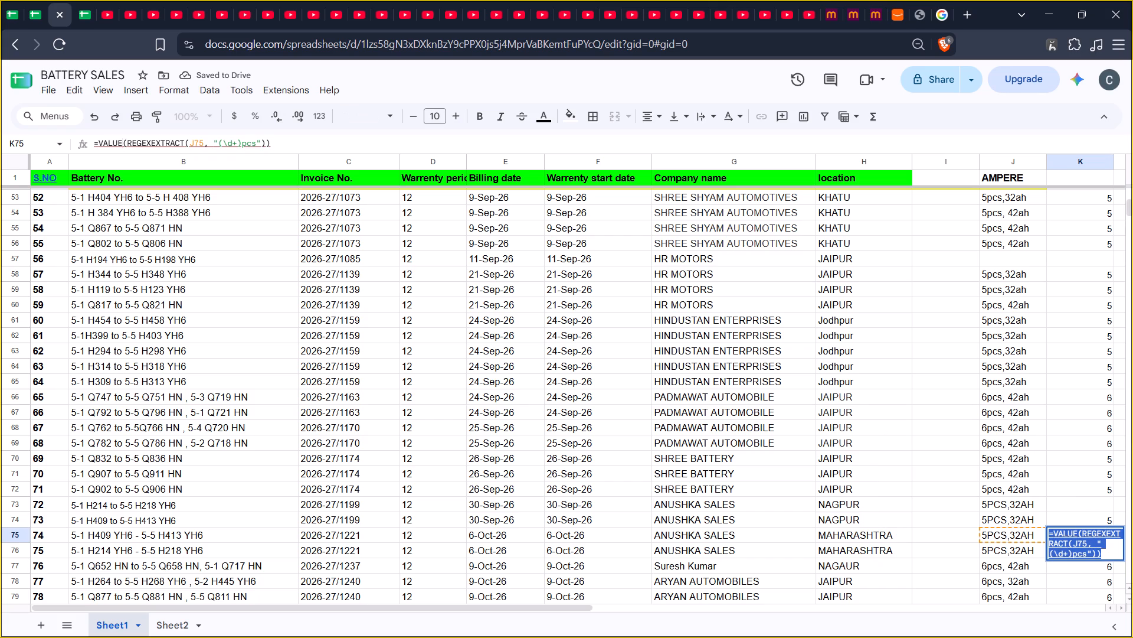
pyautogui.hotkey('ctrl', 'v')
pyautogui.press('Return')
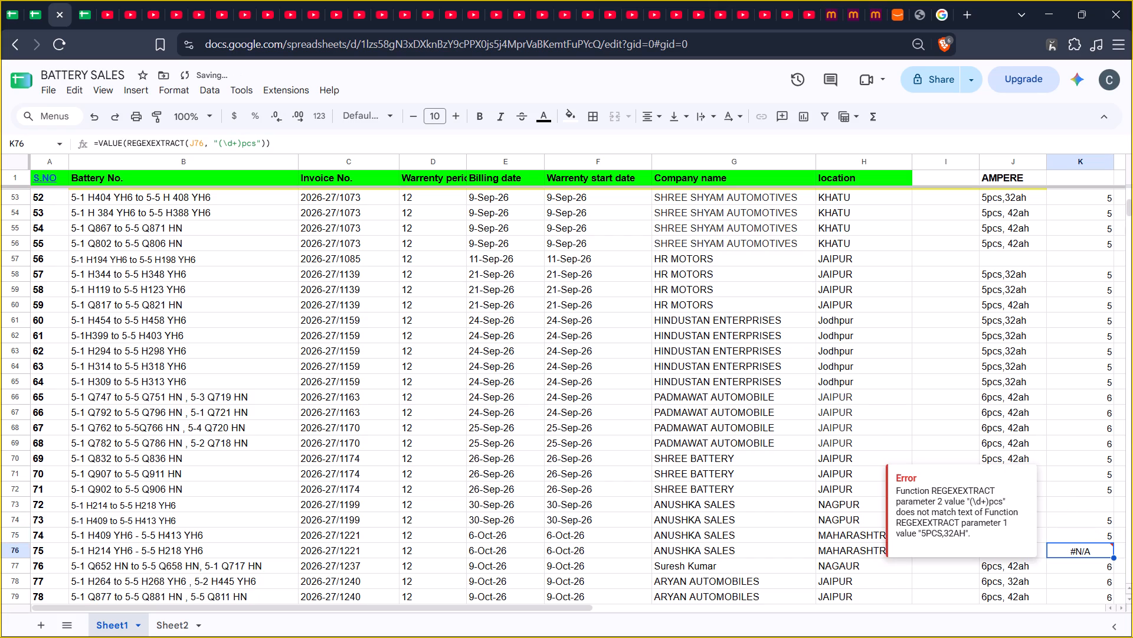
pyautogui.press('Return')
pyautogui.hotkey('ctrl', 'a')
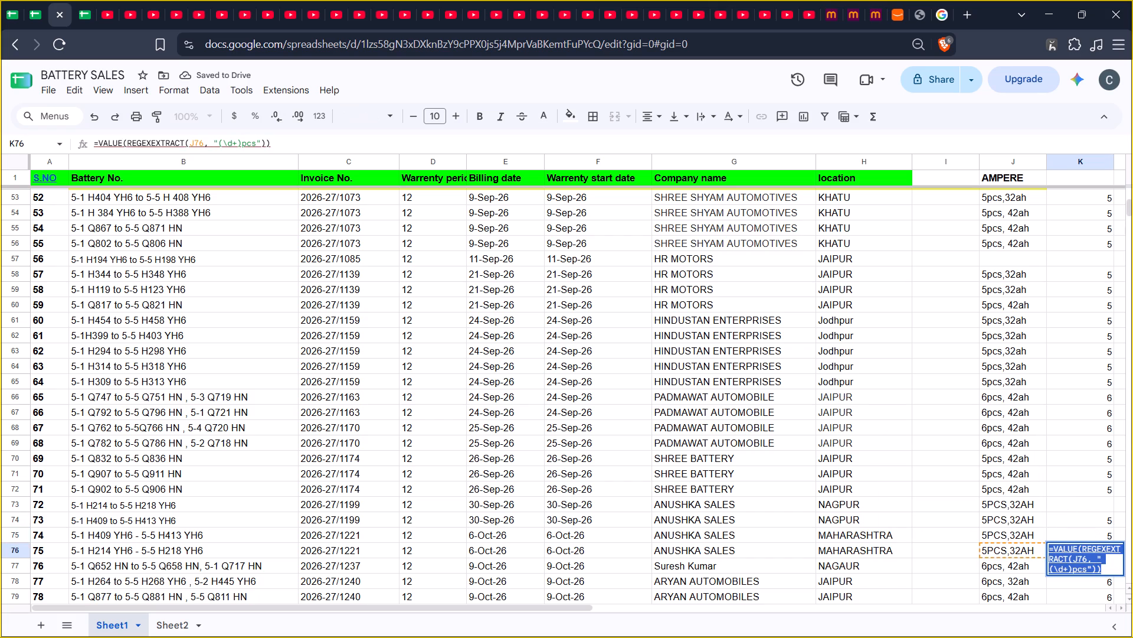
pyautogui.press('Delete')
pyautogui.hotkey('ctrl', 'v')
pyautogui.press('Return')
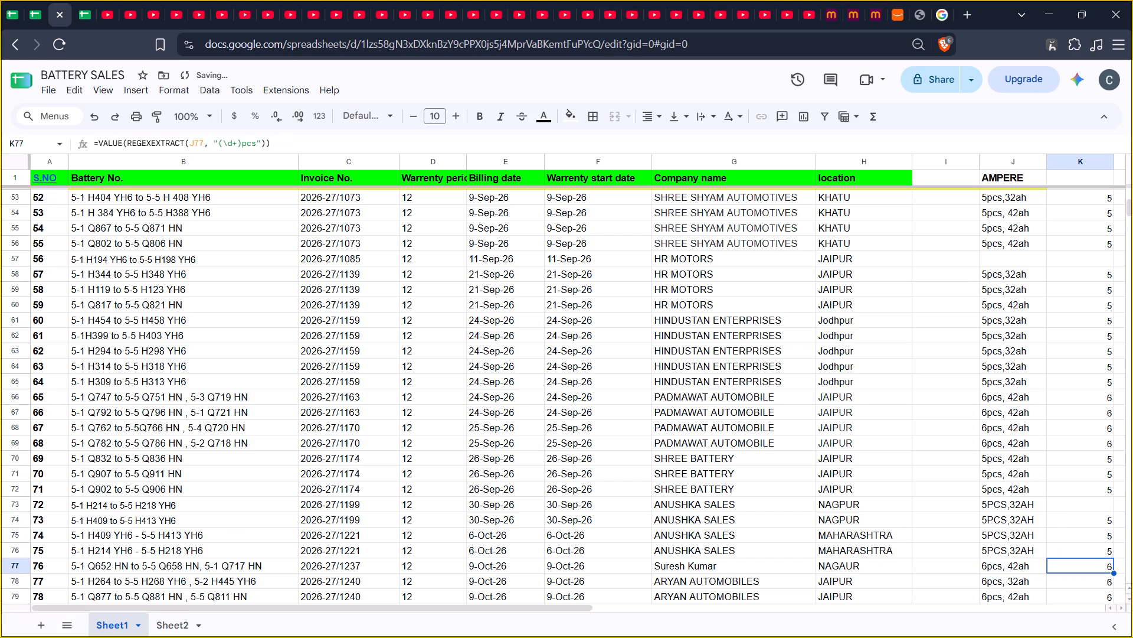
# Check the piece-count cells in column K from row 77 down to row 114 for errors.
pyautogui.press('Down')
pyautogui.press('Down')
pyautogui.press('Down')
pyautogui.press('Down')
pyautogui.press('Down')
pyautogui.press('Down')
pyautogui.press('Down')
pyautogui.press('Down')
pyautogui.press('Down')
pyautogui.press('Down')
pyautogui.press('Down')
pyautogui.press('Down')
pyautogui.press('Down')
pyautogui.press('Down')
pyautogui.press('Down')
pyautogui.press('Down')
pyautogui.press('Down')
pyautogui.press('Down')
pyautogui.press('Down')
pyautogui.press('Down')
pyautogui.press('Down')
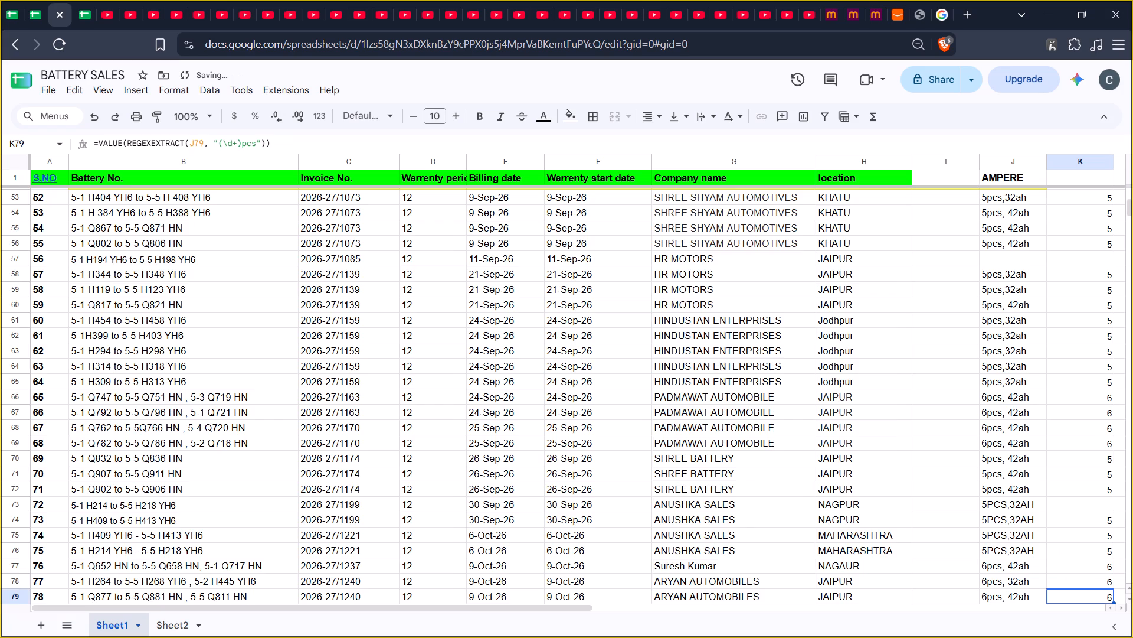
pyautogui.press('Down')
pyautogui.press('Down')
pyautogui.press('Down')
pyautogui.press('Down')
pyautogui.press('Down')
pyautogui.press('Down')
pyautogui.press('Down')
pyautogui.press('Down')
pyautogui.press('Down')
pyautogui.press('Down')
pyautogui.press('Down')
pyautogui.press('Down')
pyautogui.press('Down')
pyautogui.press('Down')
pyautogui.press('Down')
pyautogui.press('Down')
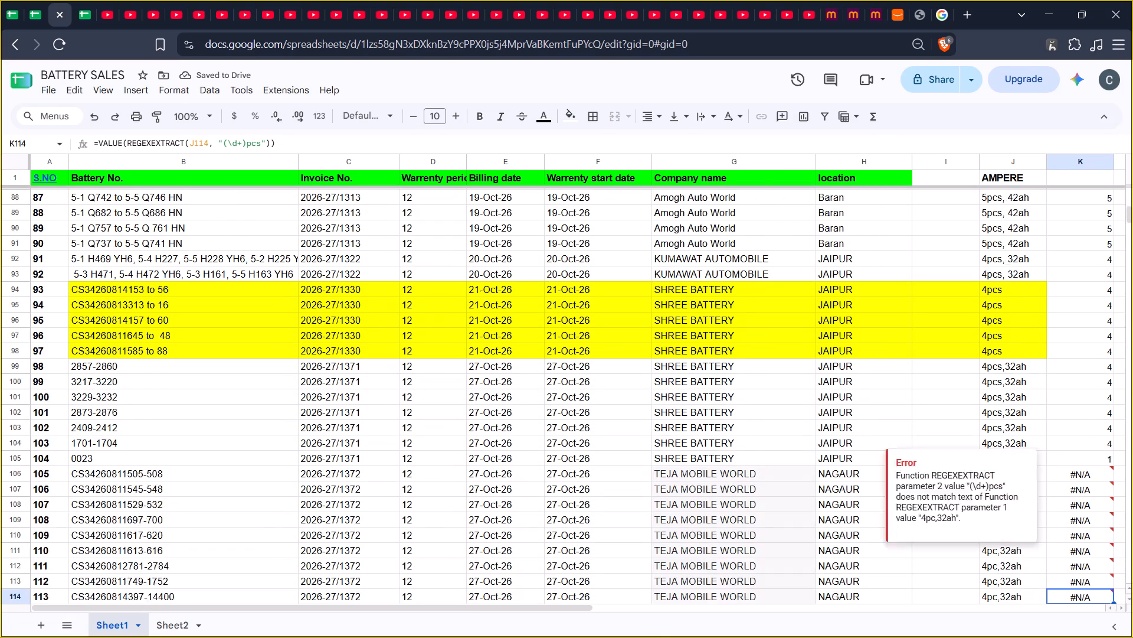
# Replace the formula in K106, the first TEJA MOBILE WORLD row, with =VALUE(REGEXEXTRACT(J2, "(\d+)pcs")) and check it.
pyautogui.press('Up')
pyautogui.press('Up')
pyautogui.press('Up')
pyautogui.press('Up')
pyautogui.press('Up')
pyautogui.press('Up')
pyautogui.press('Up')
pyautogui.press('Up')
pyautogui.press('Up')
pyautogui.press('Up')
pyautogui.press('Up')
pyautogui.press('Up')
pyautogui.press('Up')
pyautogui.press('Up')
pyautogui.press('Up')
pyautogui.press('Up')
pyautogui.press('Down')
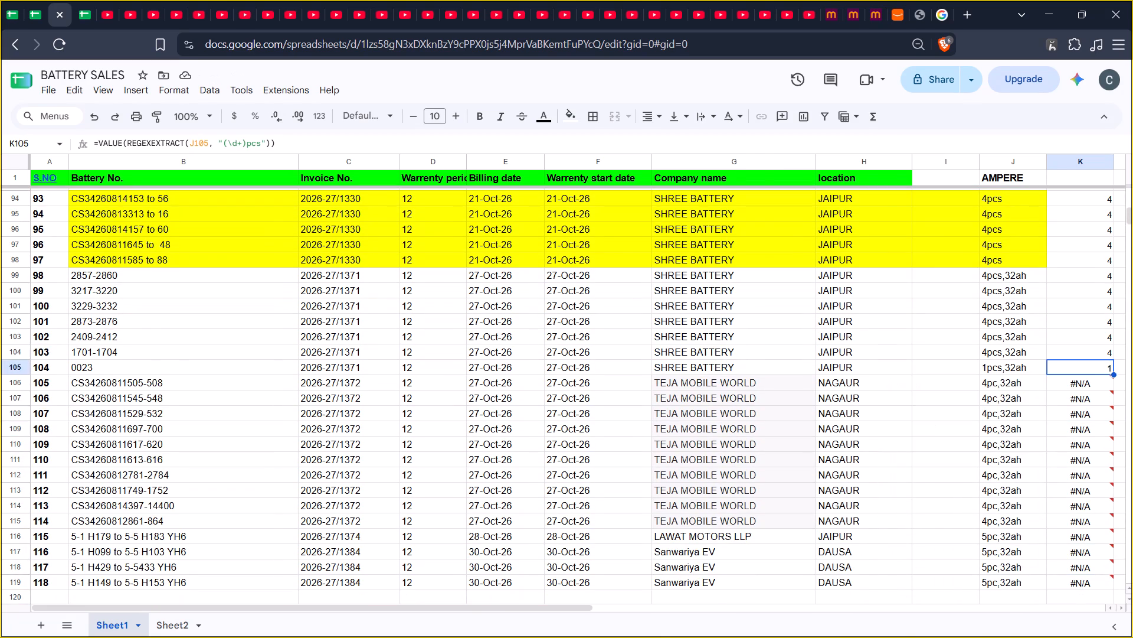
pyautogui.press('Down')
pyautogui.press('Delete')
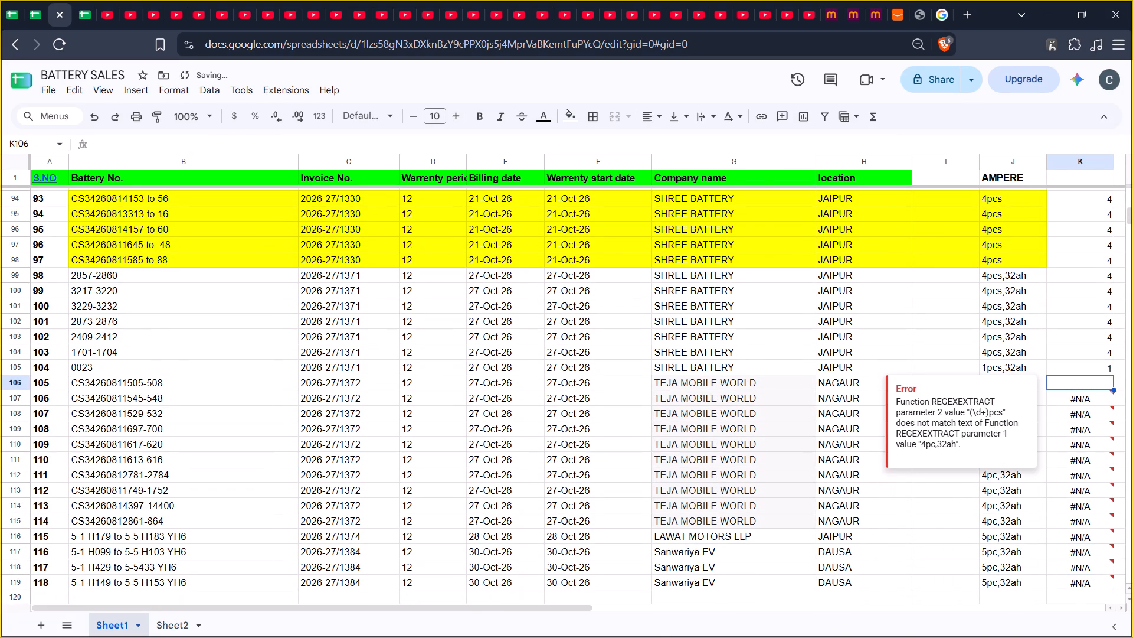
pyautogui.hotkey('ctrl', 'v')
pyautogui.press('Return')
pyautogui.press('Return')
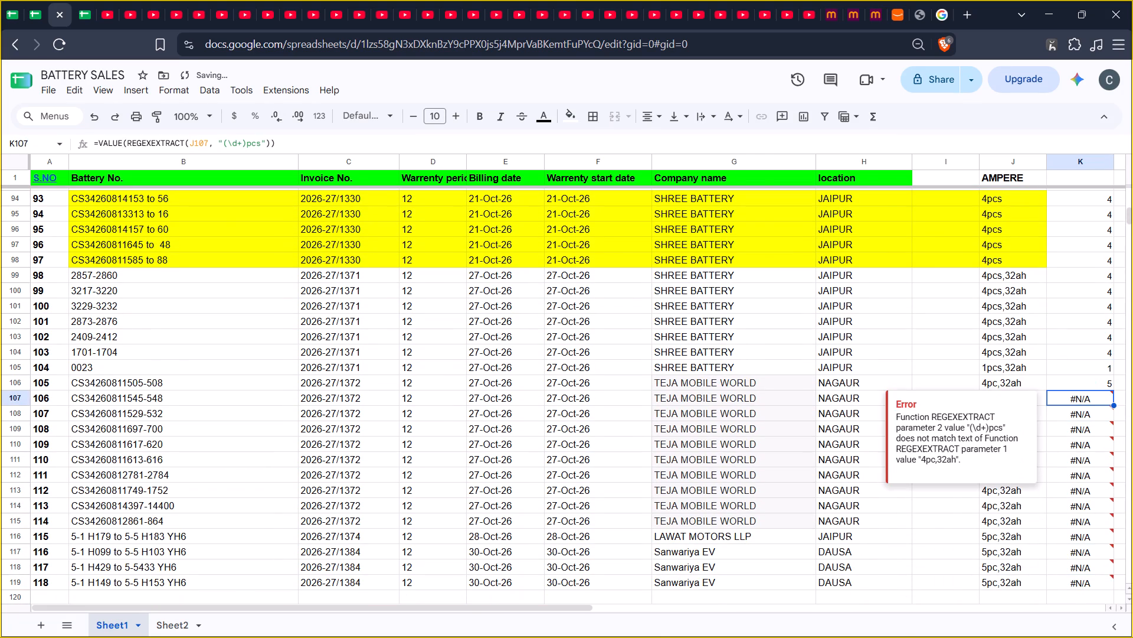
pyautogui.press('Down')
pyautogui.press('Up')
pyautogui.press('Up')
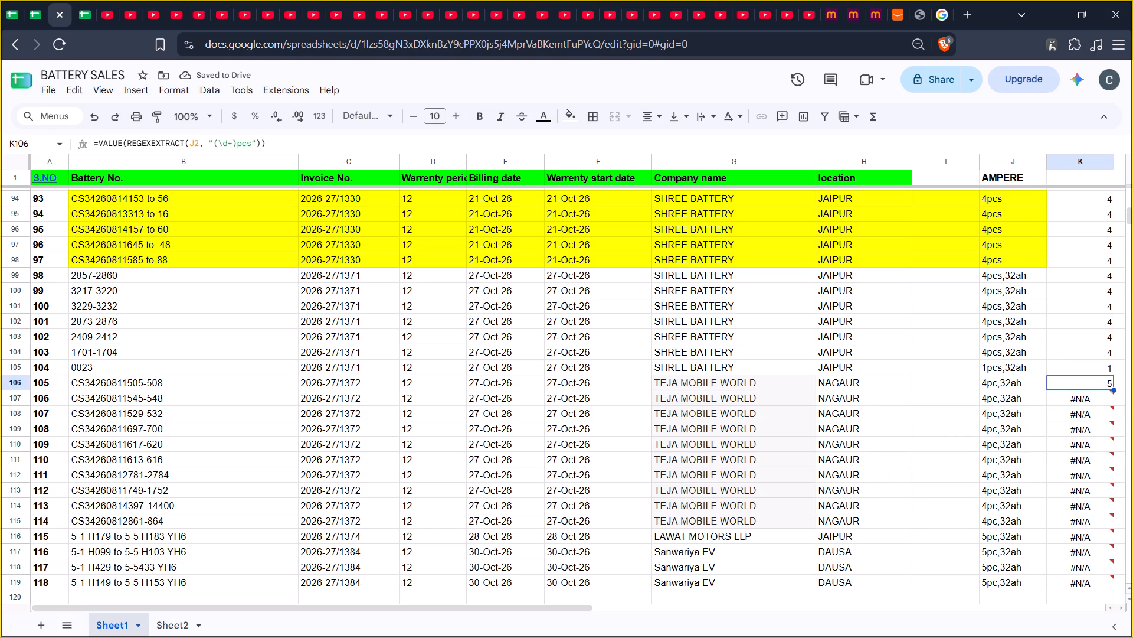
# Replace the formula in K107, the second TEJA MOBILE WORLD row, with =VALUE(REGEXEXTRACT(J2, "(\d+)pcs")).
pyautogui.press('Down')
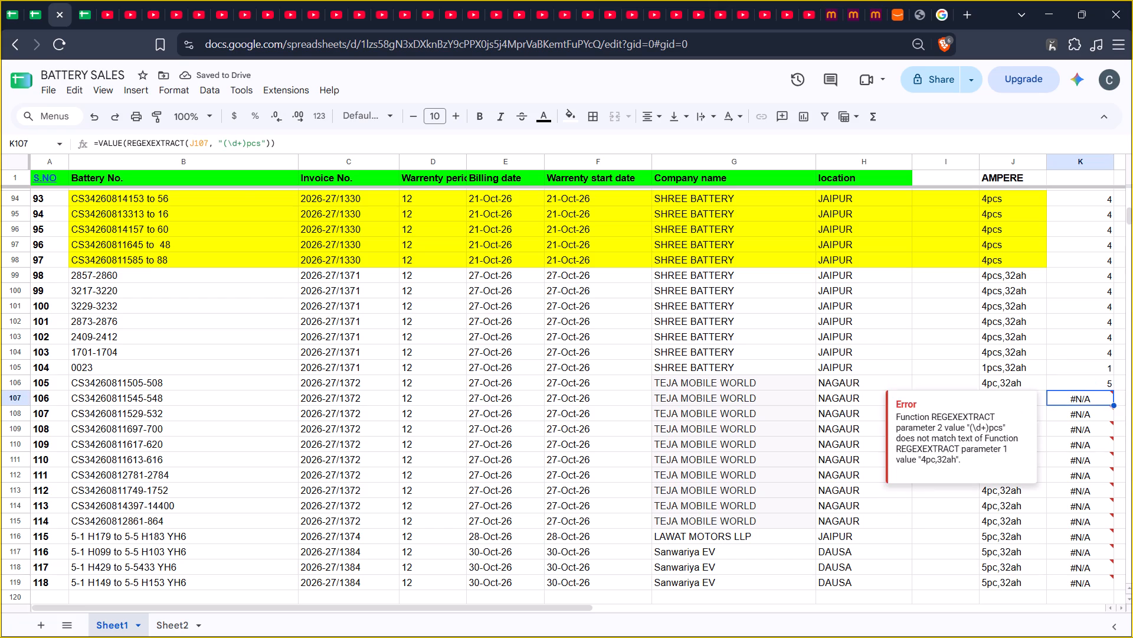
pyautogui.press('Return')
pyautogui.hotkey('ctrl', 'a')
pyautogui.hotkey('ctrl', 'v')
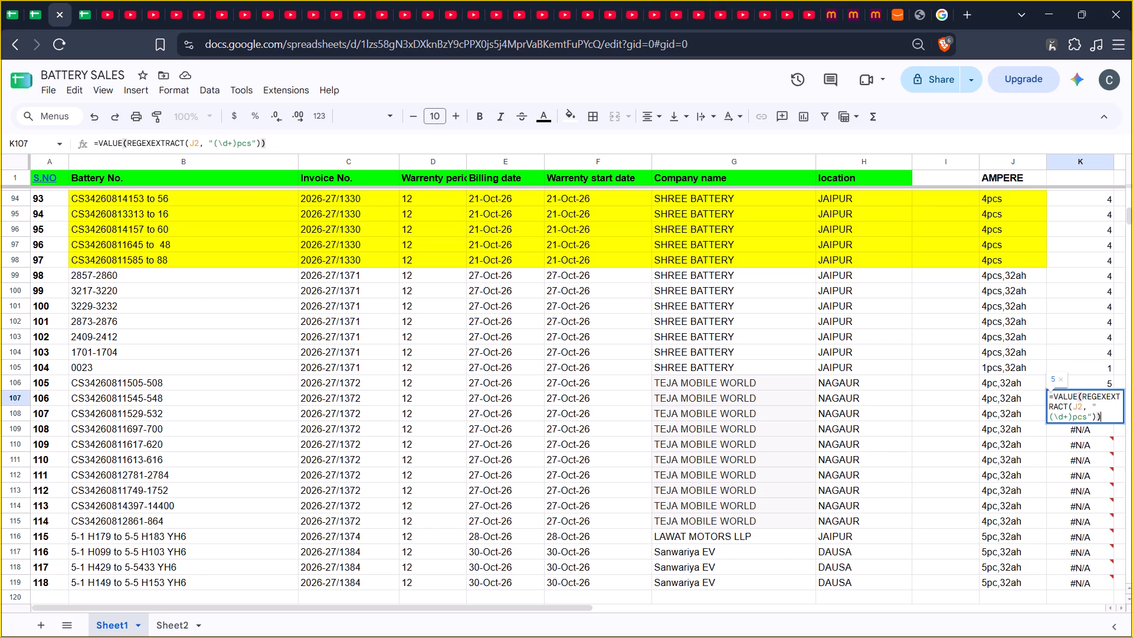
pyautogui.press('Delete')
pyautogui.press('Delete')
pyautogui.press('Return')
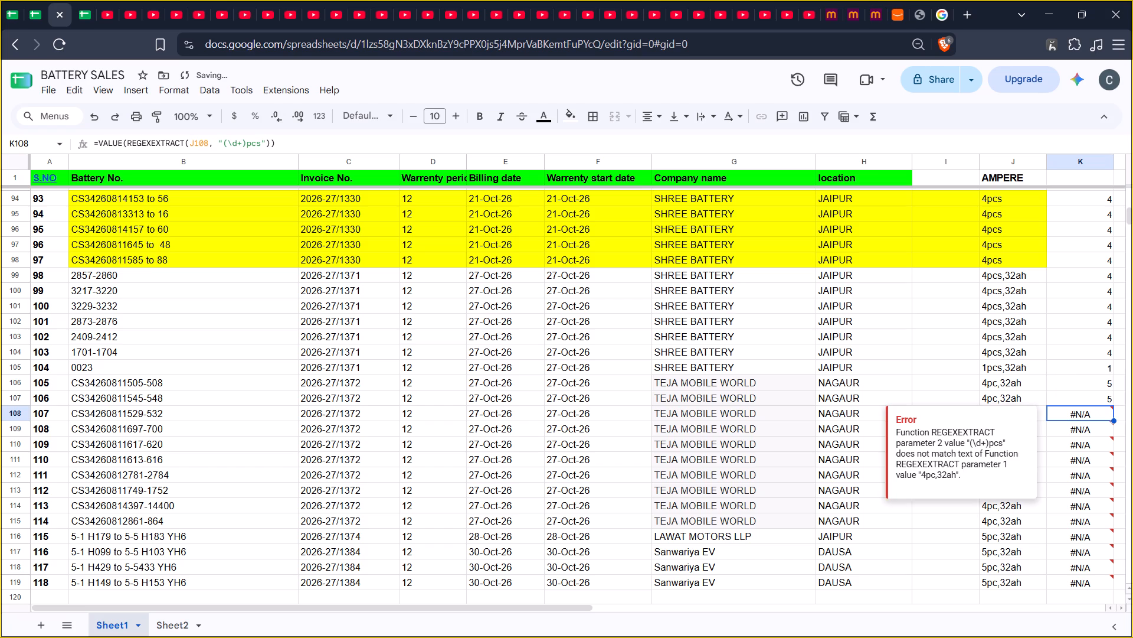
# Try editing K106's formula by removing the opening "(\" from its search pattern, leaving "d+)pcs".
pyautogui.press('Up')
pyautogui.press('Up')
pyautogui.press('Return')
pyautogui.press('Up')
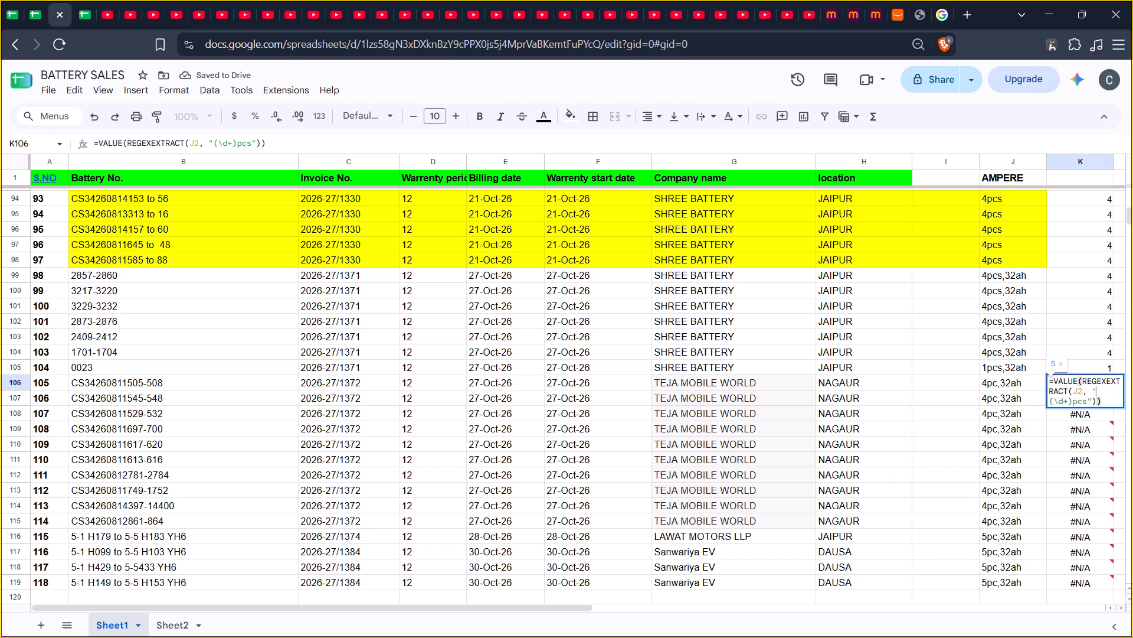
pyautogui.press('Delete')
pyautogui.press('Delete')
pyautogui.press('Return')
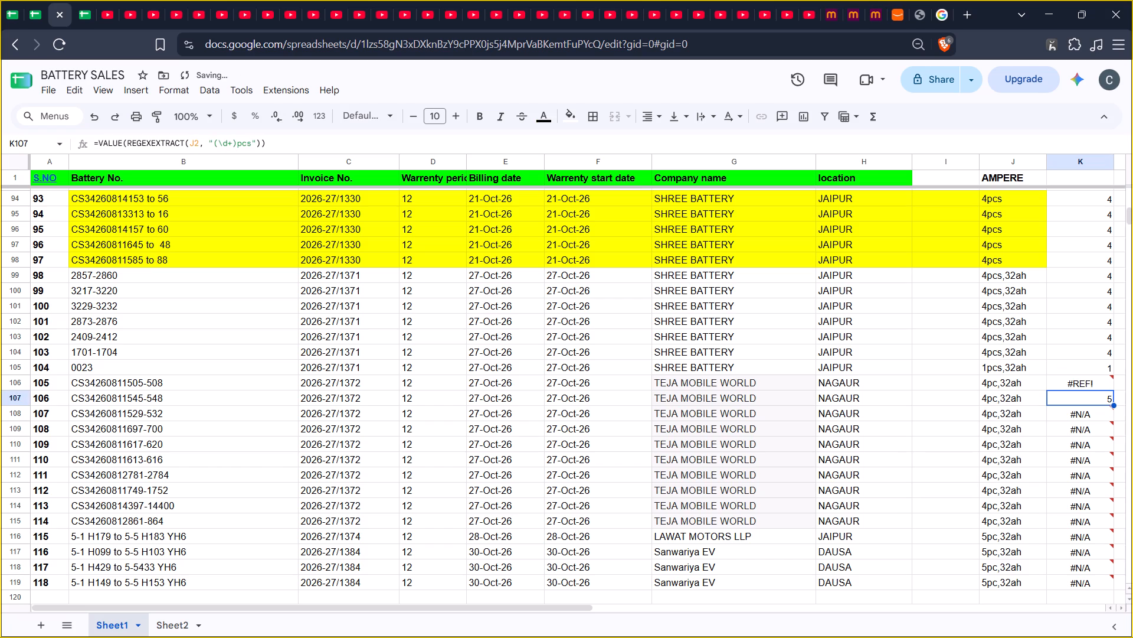
# Clear the piece-count formulas in K106:K119, from the first TEJA MOBILE WORLD row to the last Sanwariya EV row.
pyautogui.press('Up')
pyautogui.hotkey('shift', 'Down')
pyautogui.hotkey('shift', 'Down')
pyautogui.hotkey('shift', 'Down')
pyautogui.hotkey('shift', 'Down')
pyautogui.hotkey('shift', 'Down')
pyautogui.hotkey('shift', 'Down')
pyautogui.hotkey('shift', 'Down')
pyautogui.hotkey('shift', 'Down')
pyautogui.hotkey('shift', 'Down')
pyautogui.hotkey('shift', 'Down')
pyautogui.hotkey('shift', 'Down')
pyautogui.hotkey('shift', 'Down')
pyautogui.hotkey('shift', 'Down')
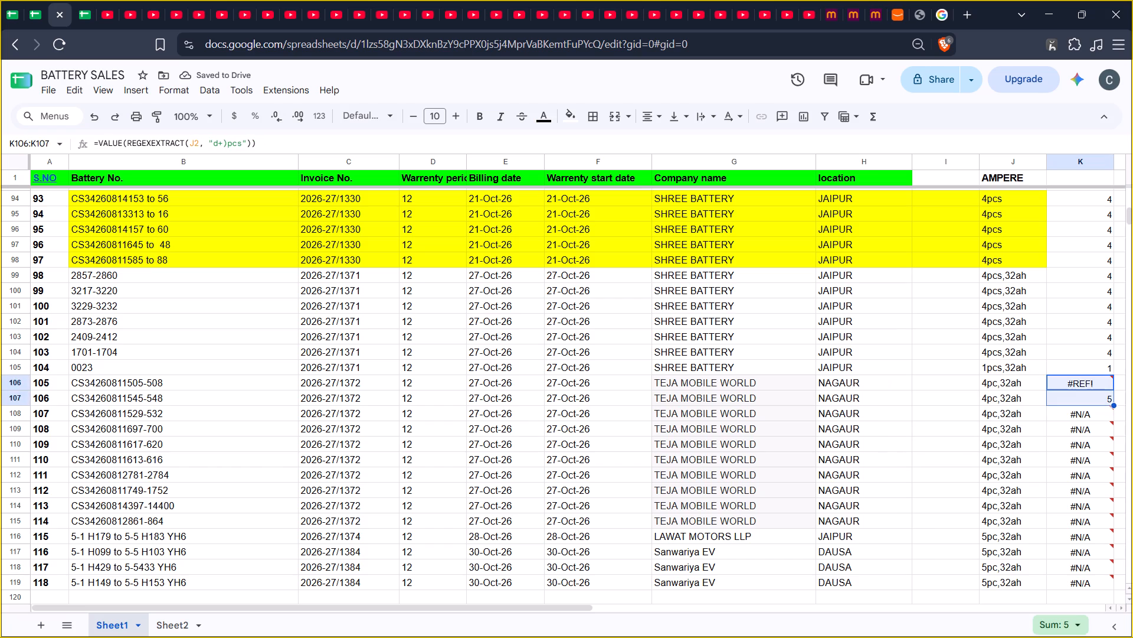
pyautogui.press('Delete')
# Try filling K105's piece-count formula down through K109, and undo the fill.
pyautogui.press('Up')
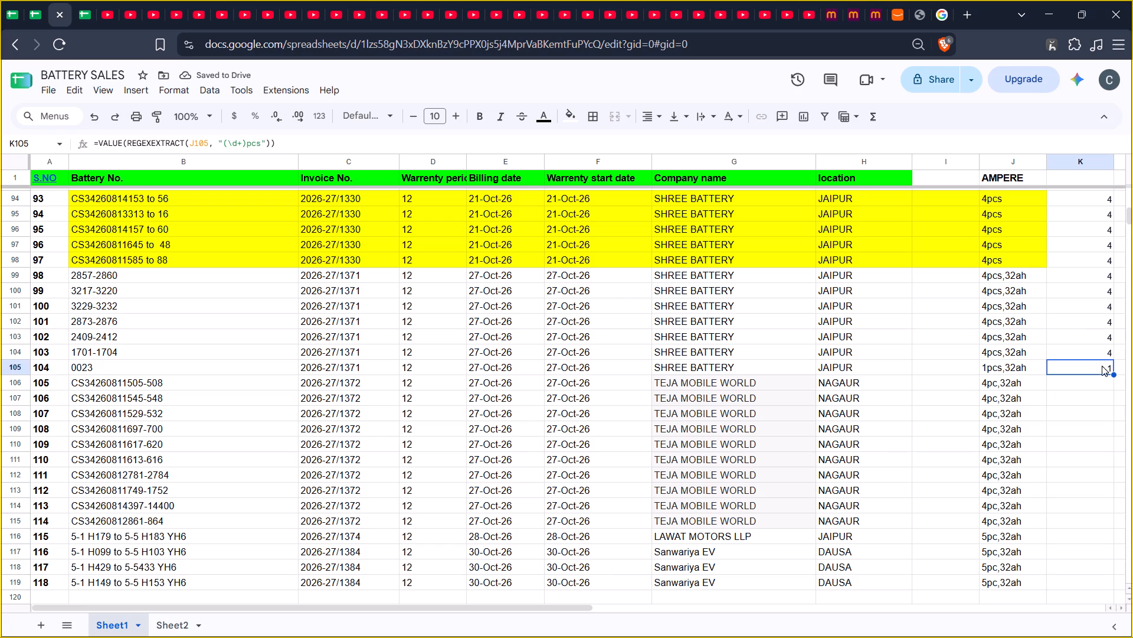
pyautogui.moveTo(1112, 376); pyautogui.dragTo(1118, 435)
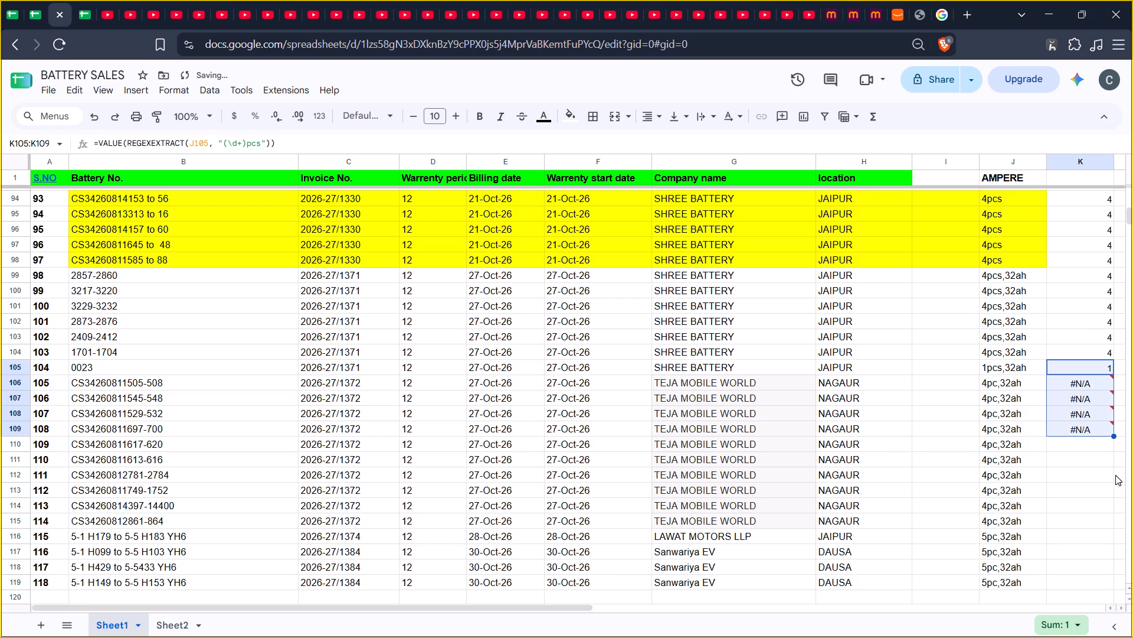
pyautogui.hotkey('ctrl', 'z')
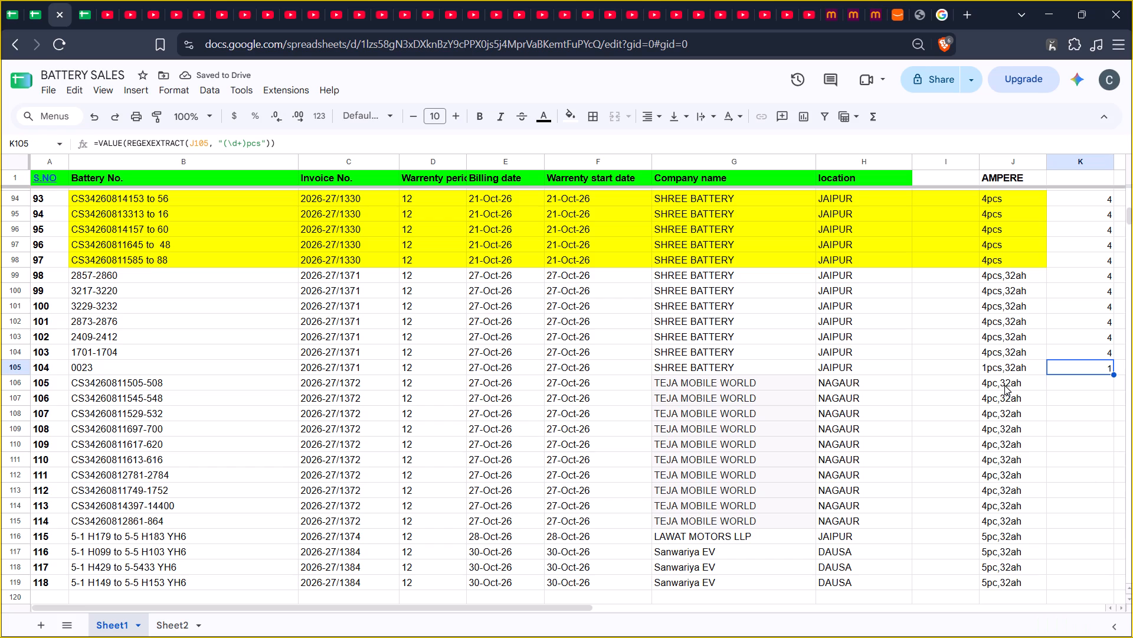
# Look back through the earlier sales entries and their AMPERE and piece-count values, up to the August rows.
pyautogui.scroll(12, 1004, 393)
pyautogui.scroll(-4, 1004, 402)
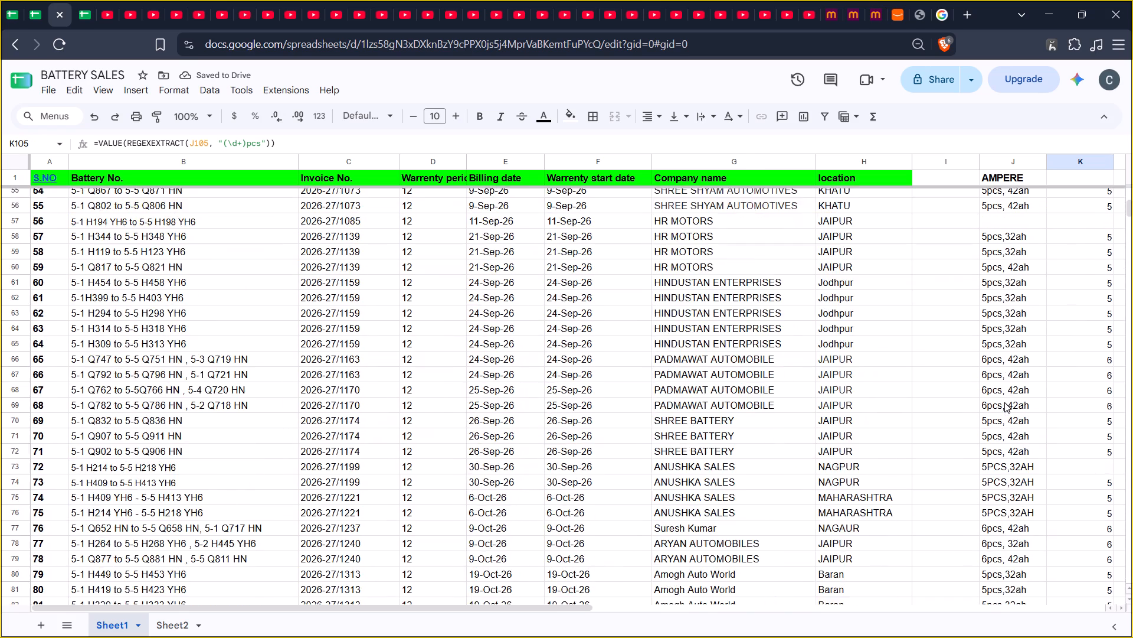
pyautogui.scroll(12, 1004, 402)
pyautogui.scroll(-9, 1004, 402)
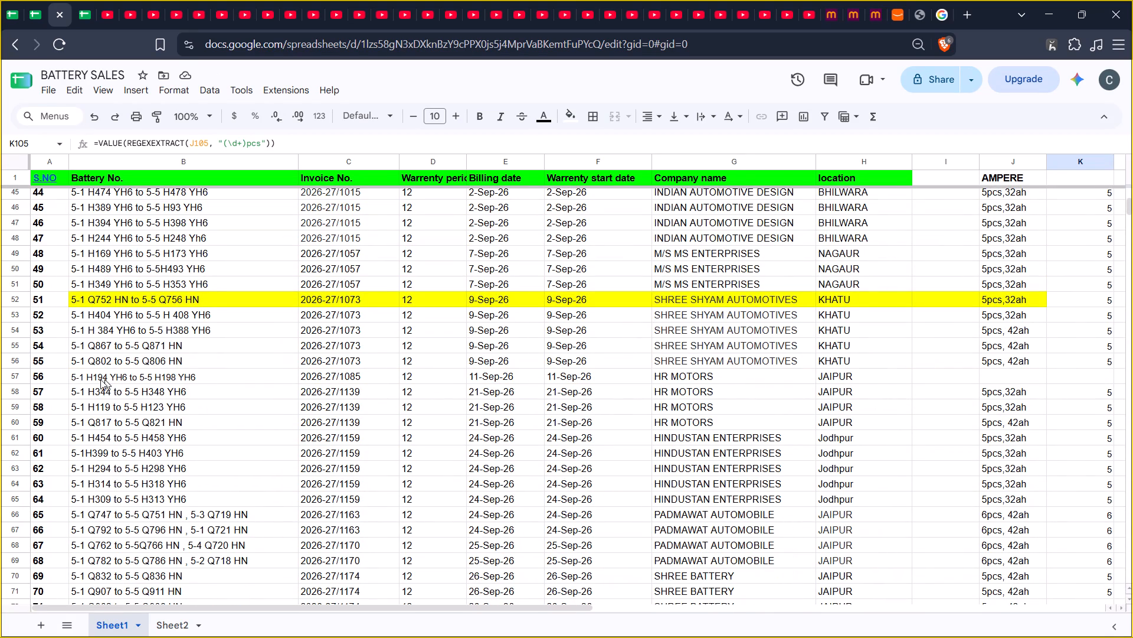
pyautogui.scroll(15, 875, 377)
pyautogui.scroll(-1, 876, 382)
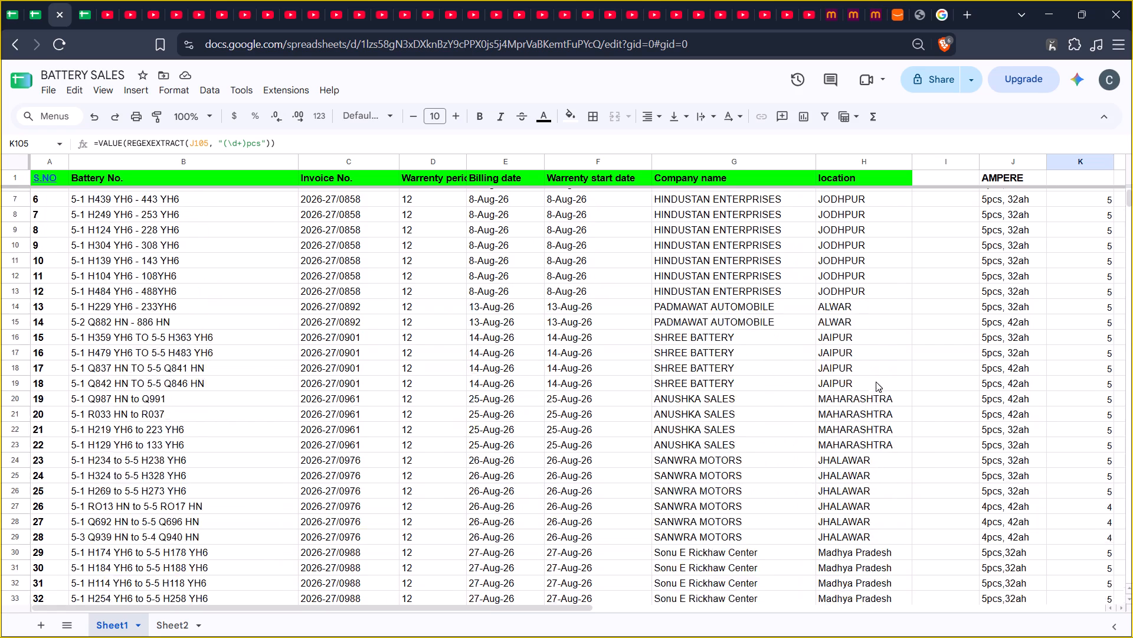
pyautogui.scroll(-6, 876, 382)
pyautogui.scroll(2, 876, 382)
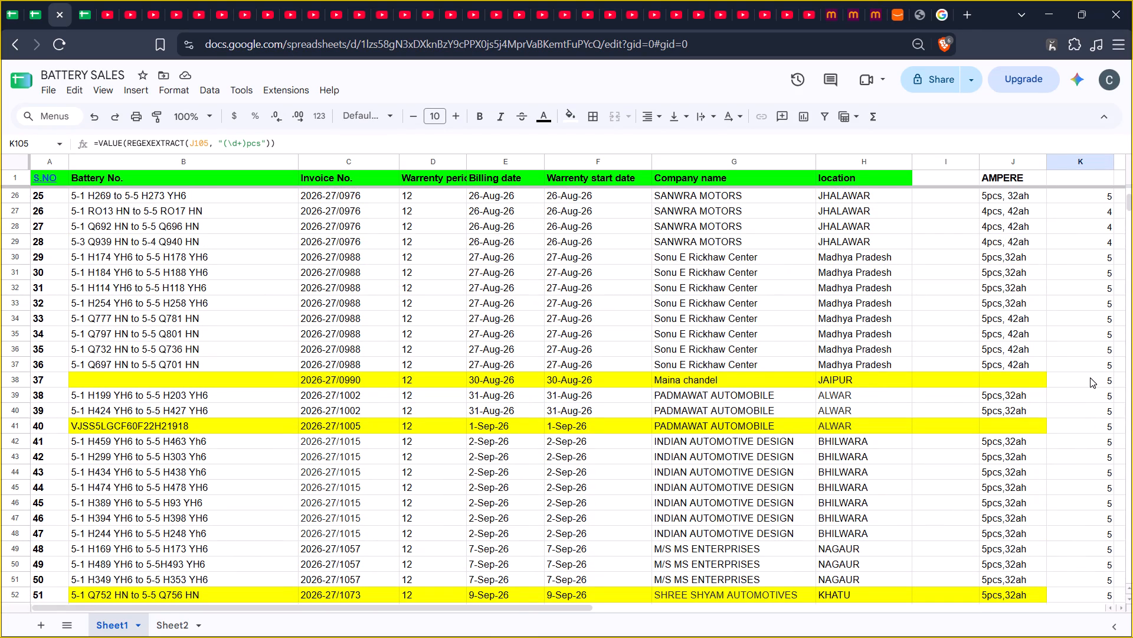
pyautogui.click(1112, 379)
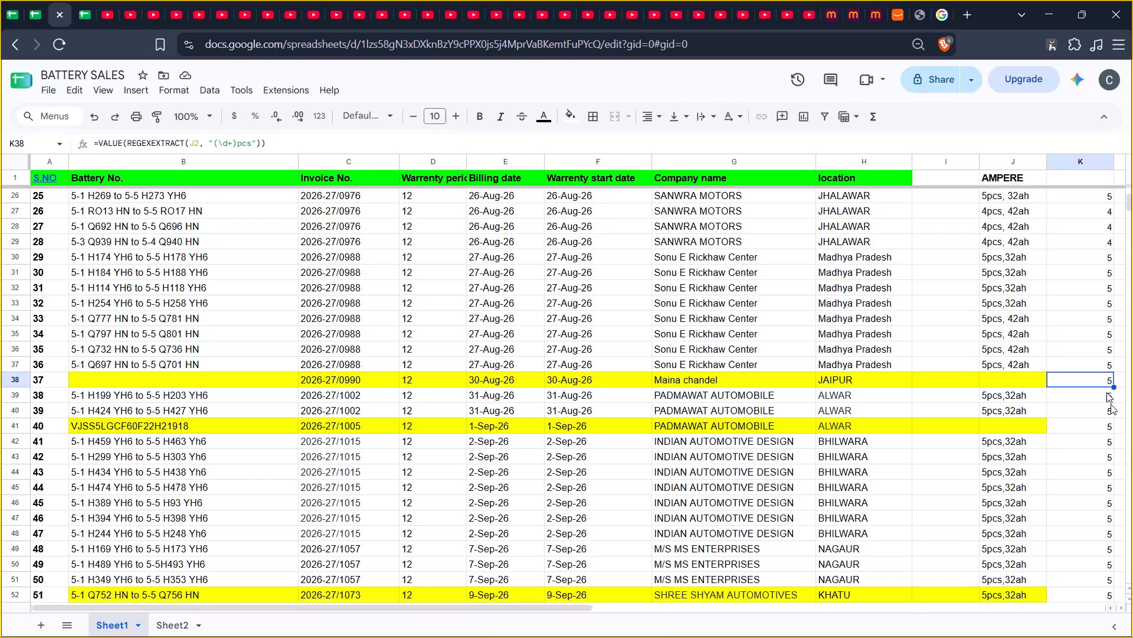
pyautogui.press('Delete')
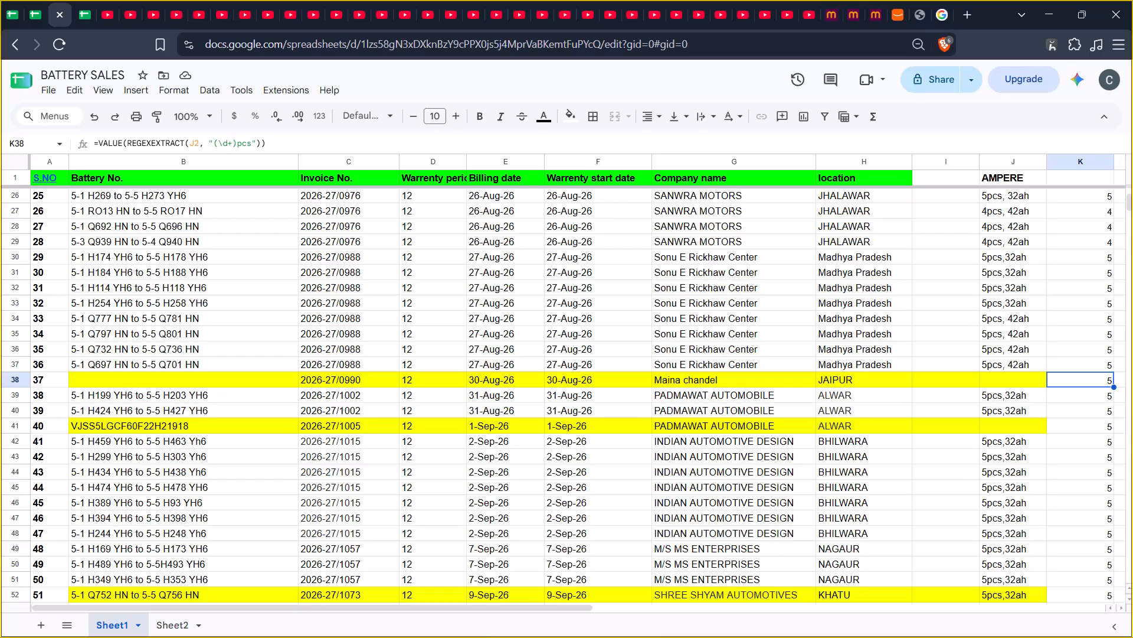
# Examine the AMPERE entries against their piece counts from row 38 down past the last Sanwariya EV sales entry.
pyautogui.press('Left')
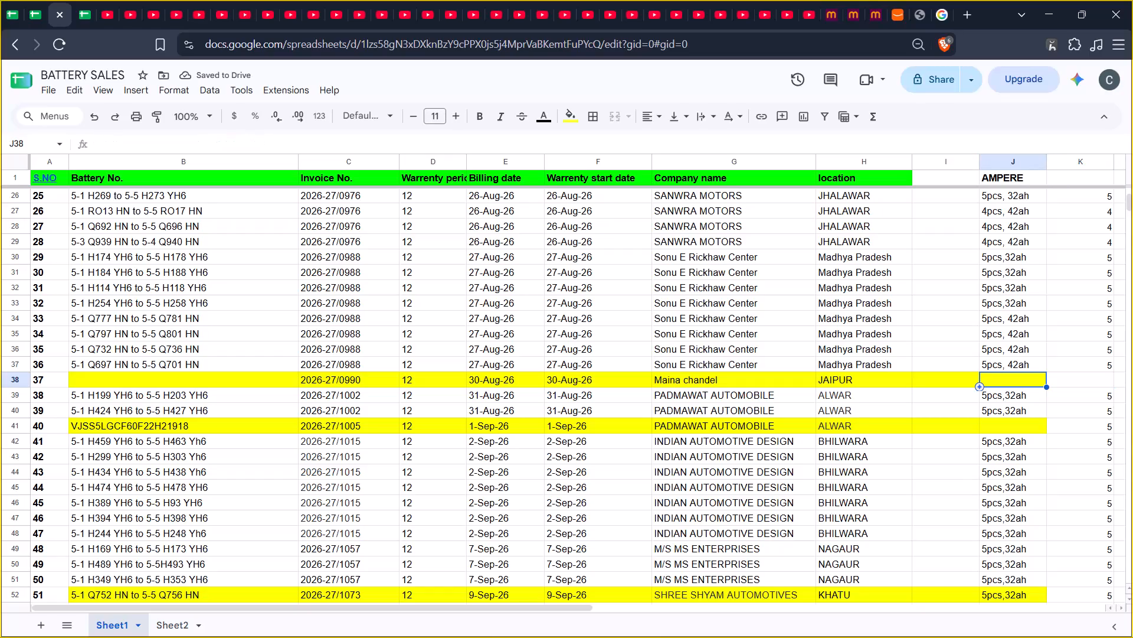
pyautogui.press('Down')
pyautogui.press('Down')
pyautogui.press('Down')
pyautogui.press('Down')
pyautogui.press('Down')
pyautogui.press('Down')
pyautogui.press('Down')
pyautogui.press('Down')
pyautogui.press('Down')
pyautogui.press('Down')
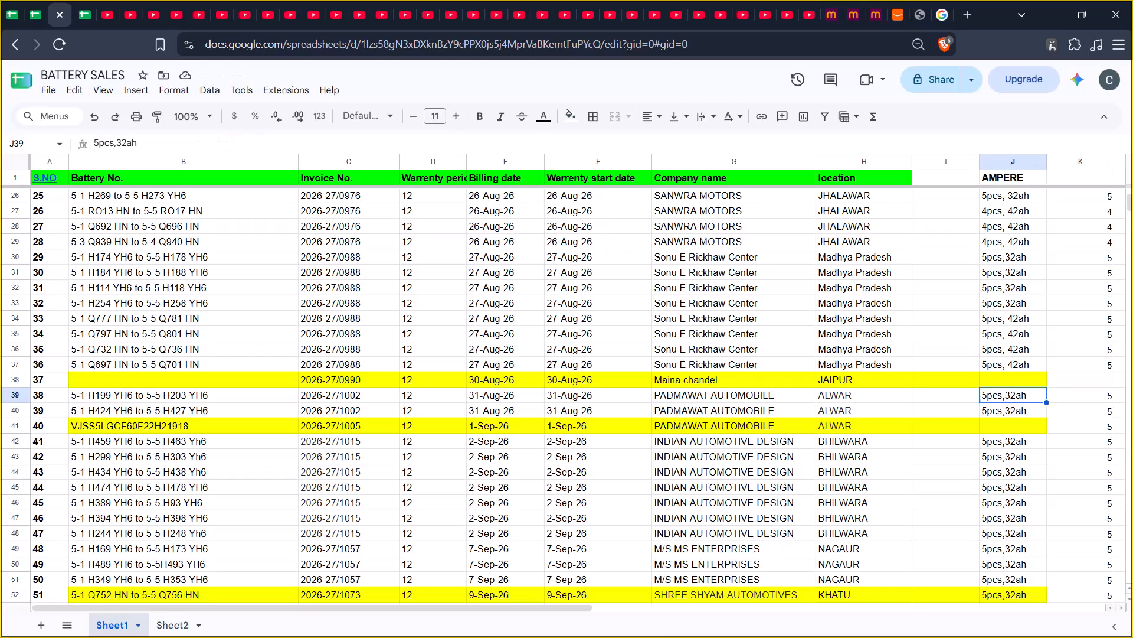
pyautogui.press('Down')
pyautogui.press('Down')
pyautogui.press('Down')
pyautogui.press('Down')
pyautogui.press('Down')
pyautogui.press('Down')
pyautogui.press('Down')
pyautogui.press('Down')
pyautogui.press('Down')
pyautogui.press('Down')
pyautogui.press('Down')
pyautogui.press('Down')
pyautogui.press('Down')
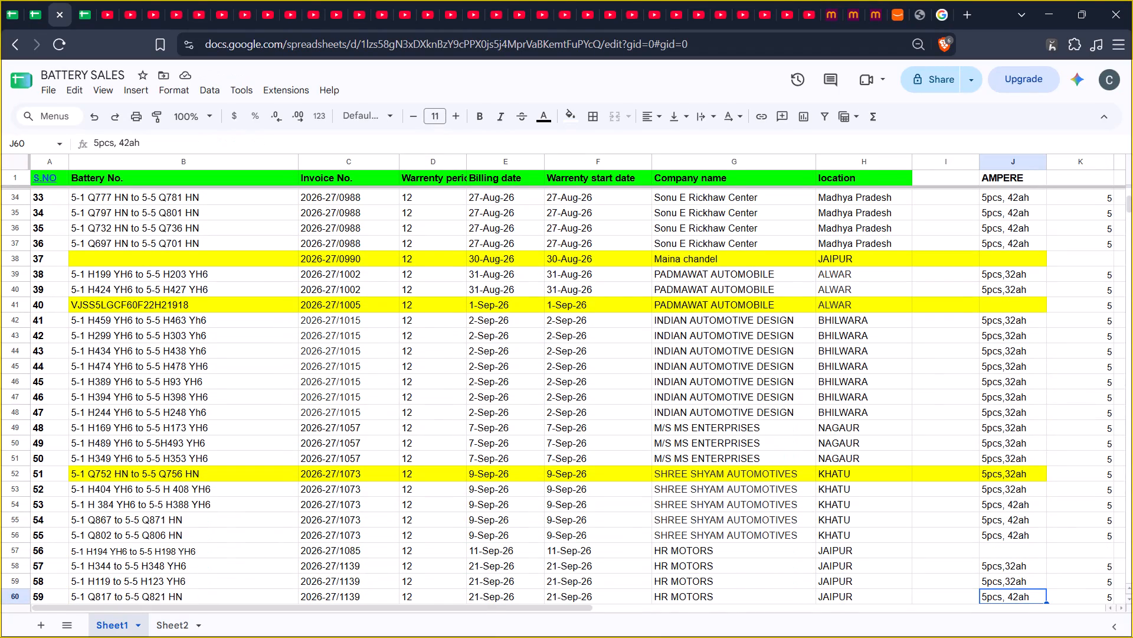
pyautogui.press('Down')
pyautogui.press('Down')
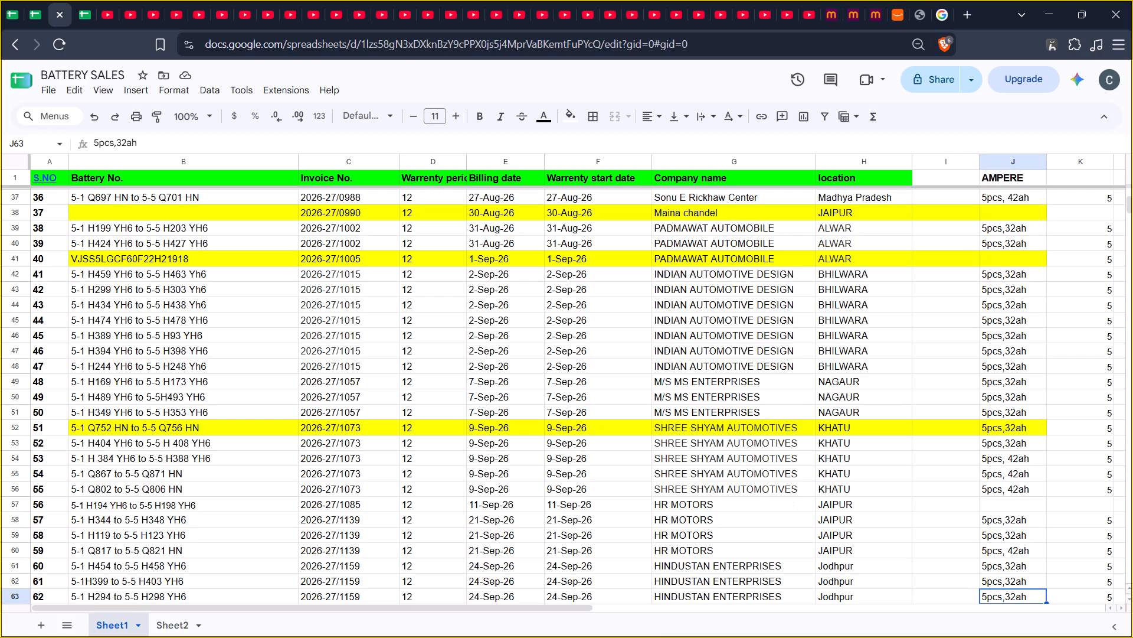
pyautogui.press('Down')
pyautogui.press('Down')
pyautogui.press('Down')
pyautogui.press('Down')
pyautogui.press('Down')
pyautogui.press('Down')
pyautogui.press('Down')
pyautogui.press('Down')
pyautogui.press('Down')
pyautogui.press('Down')
pyautogui.press('Down')
pyautogui.press('Down')
pyautogui.press('Down')
pyautogui.press('Down')
pyautogui.press('Down')
pyautogui.press('Down')
pyautogui.press('Down')
pyautogui.press('Down')
pyautogui.press('Down')
pyautogui.press('Down')
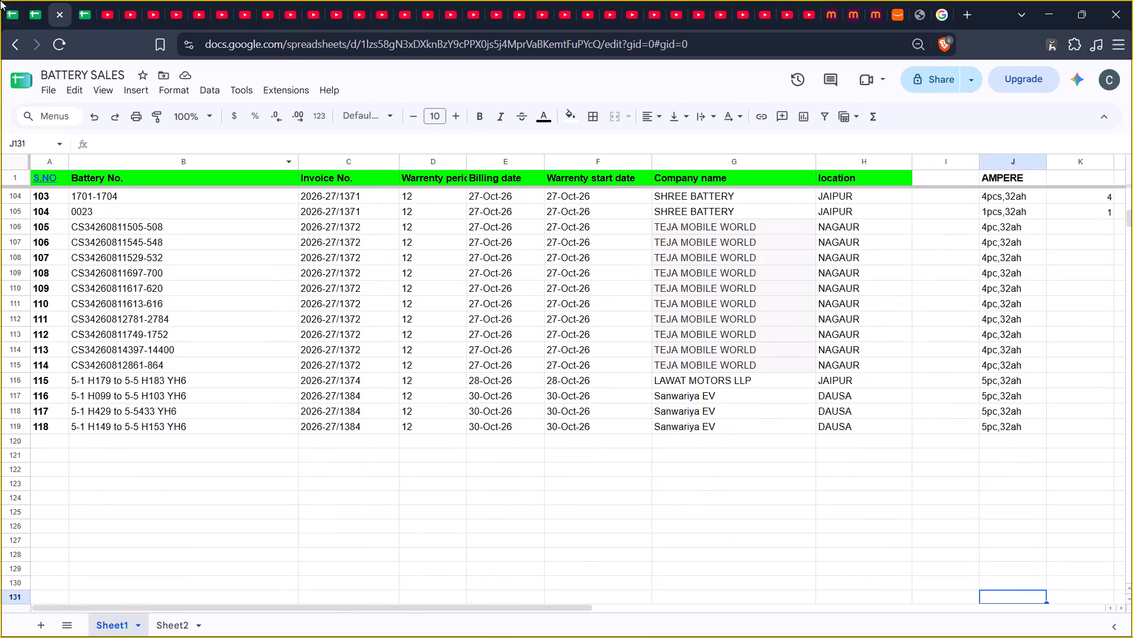
# Switch to the CHARGER SALES spreadsheet.
pyautogui.click(75, 9)
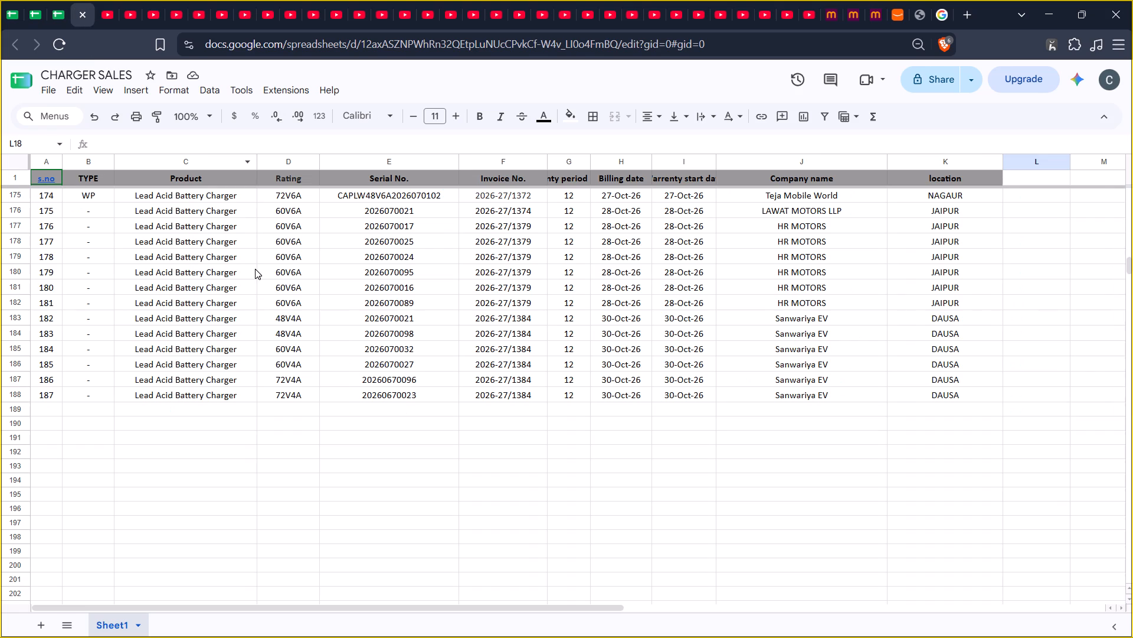
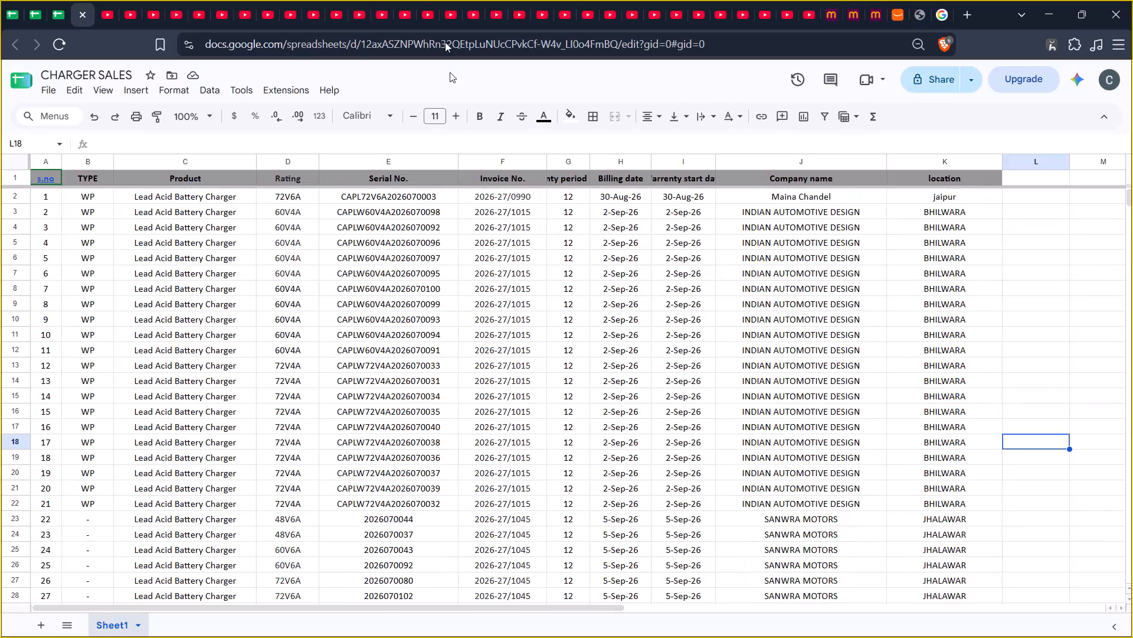
# Switch back to BATTERY SALES and examine the AMPERE entries against their piece counts across the August to October rows.
pyautogui.click(64, 0)
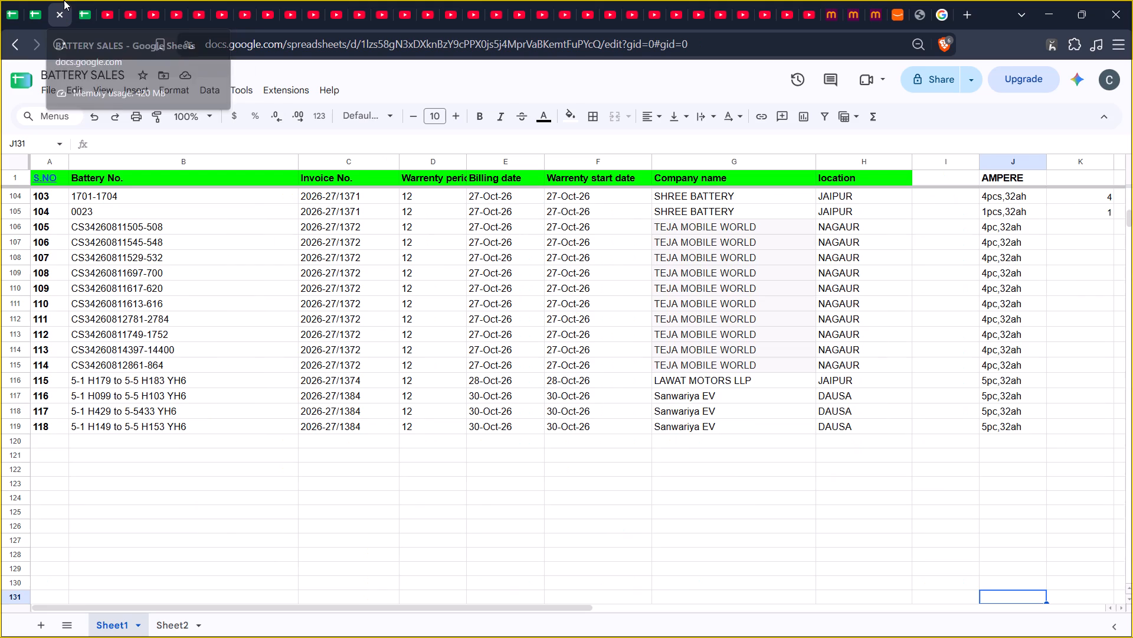
pyautogui.scroll(7, 453, 365)
pyautogui.hscroll(1, 453, 365)
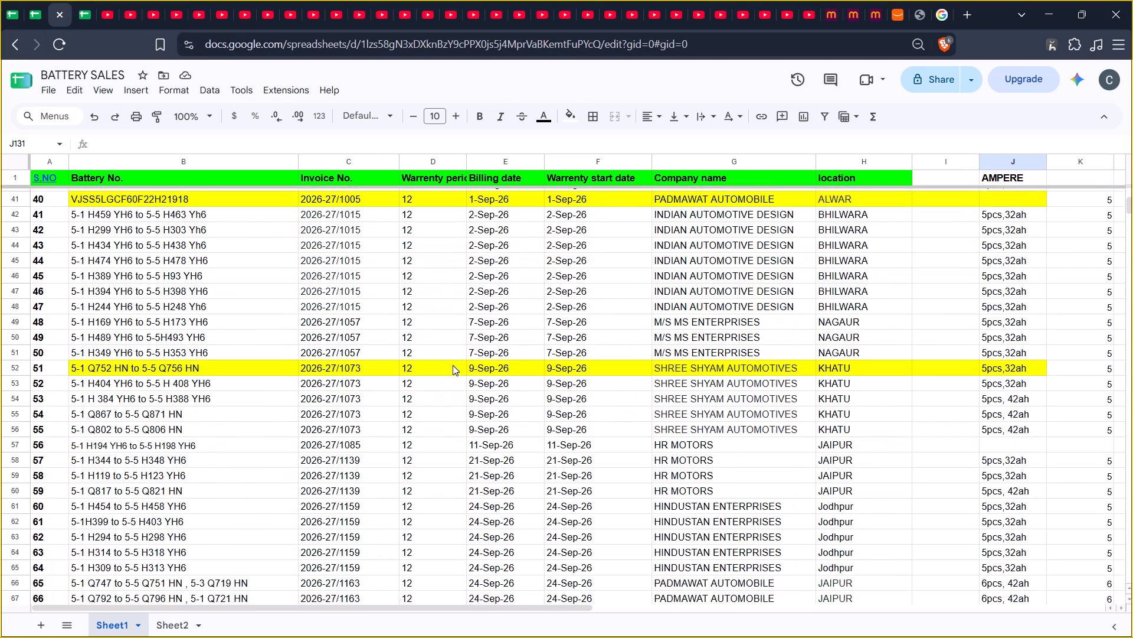
pyautogui.scroll(1, 445, 438)
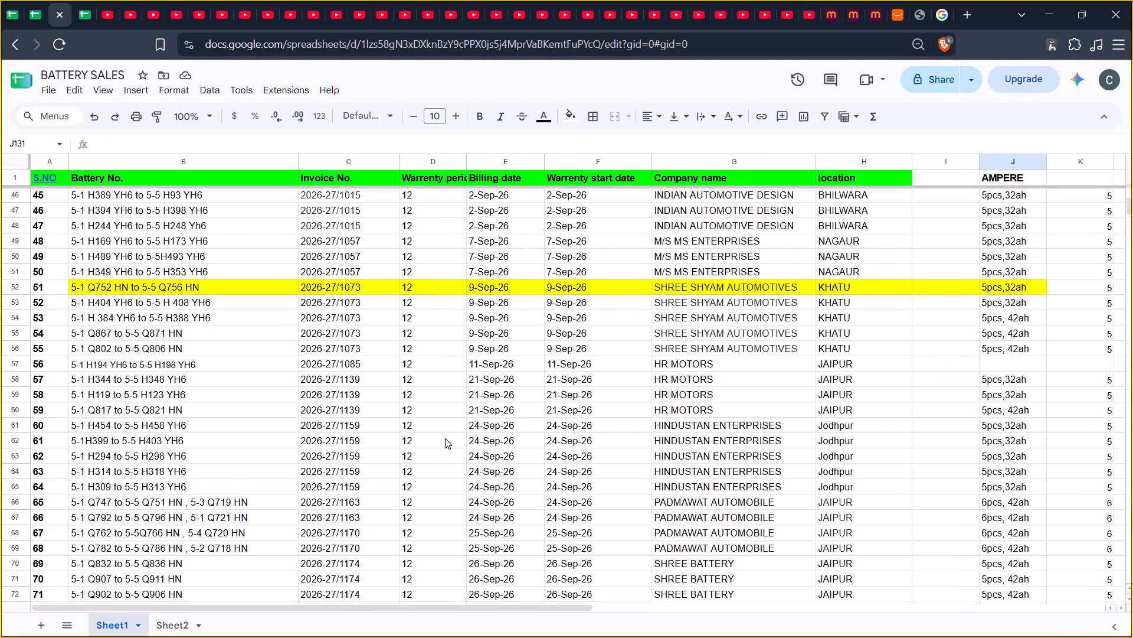
pyautogui.scroll(3, 445, 438)
pyautogui.scroll(-8, 445, 438)
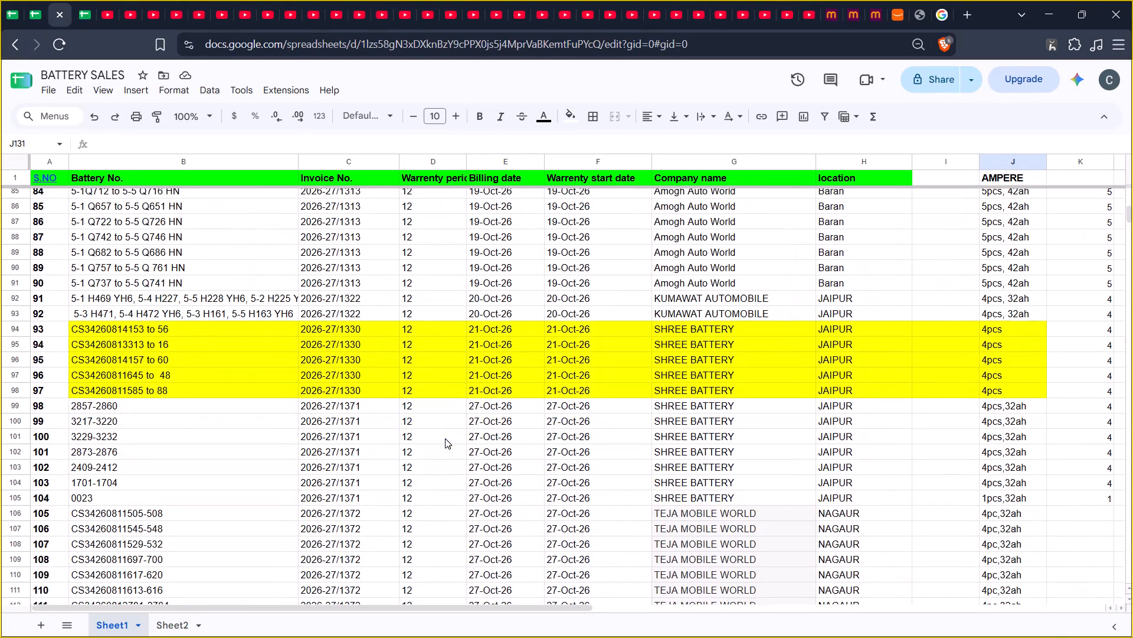
pyautogui.scroll(4, 445, 438)
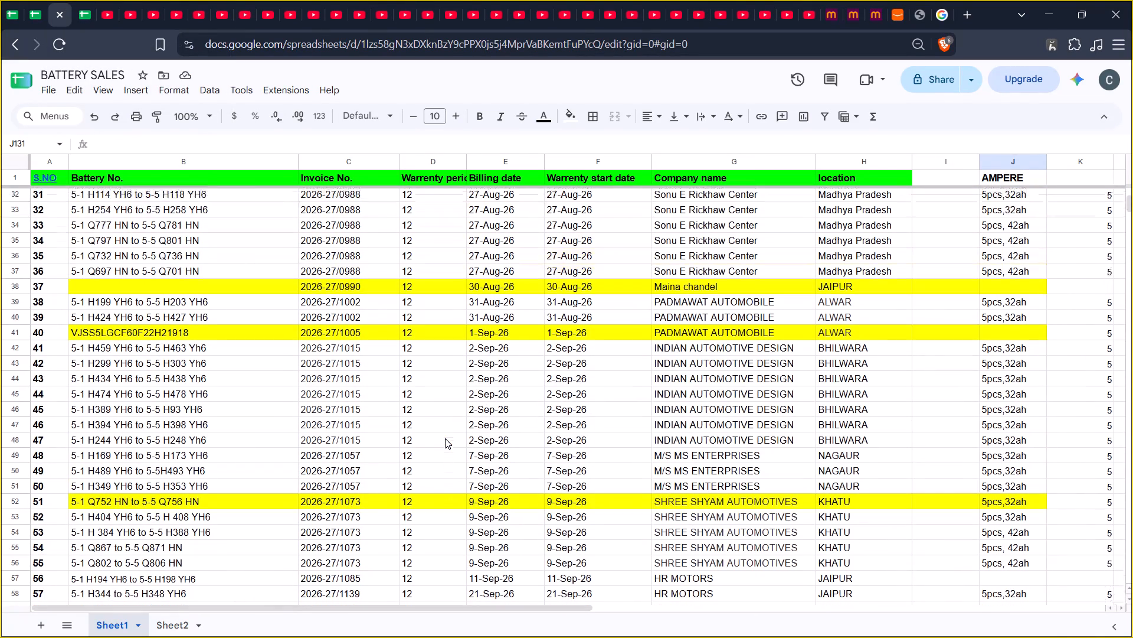
pyautogui.scroll(1, 445, 438)
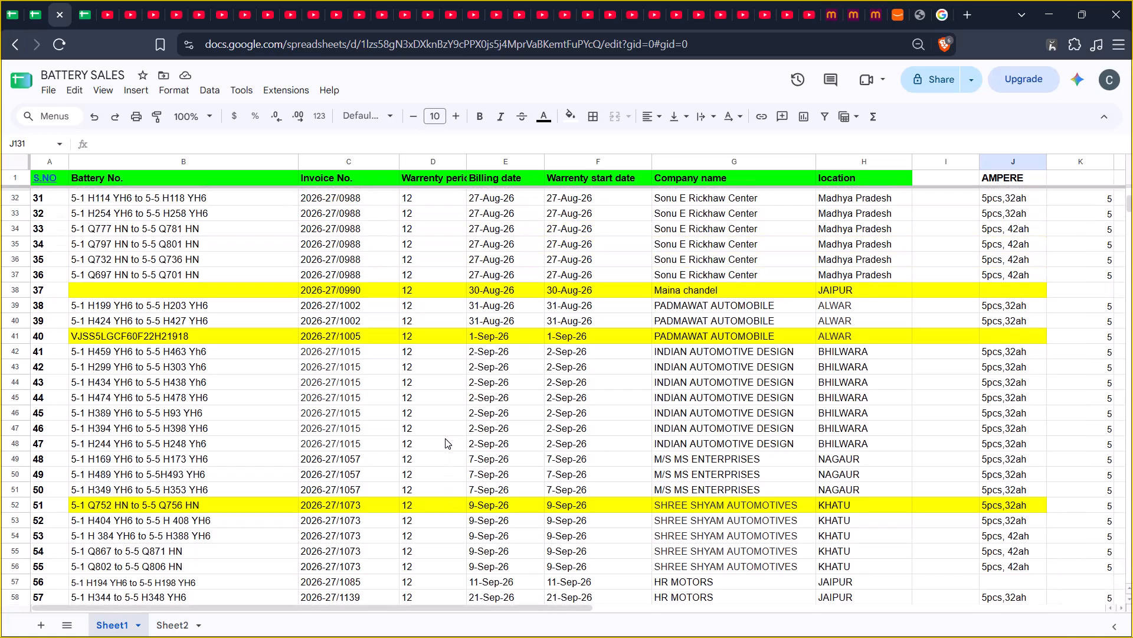
pyautogui.scroll(1, 445, 438)
pyautogui.hscroll(2, 445, 438)
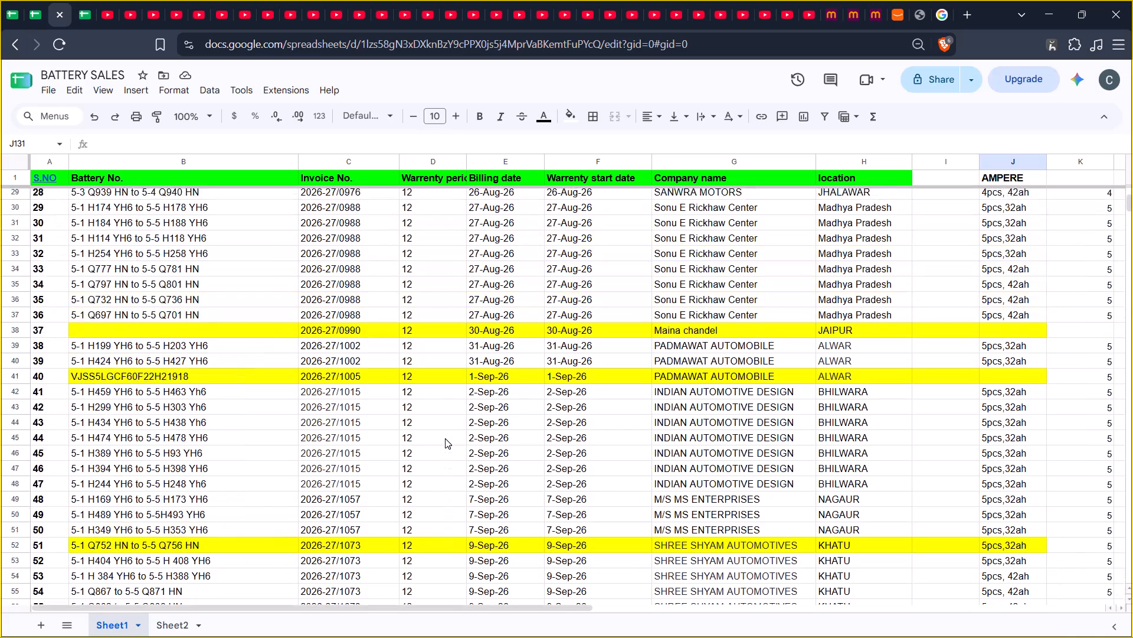
pyautogui.hscroll(4, 445, 438)
pyautogui.scroll(8, 445, 438)
pyautogui.scroll(-4, 445, 438)
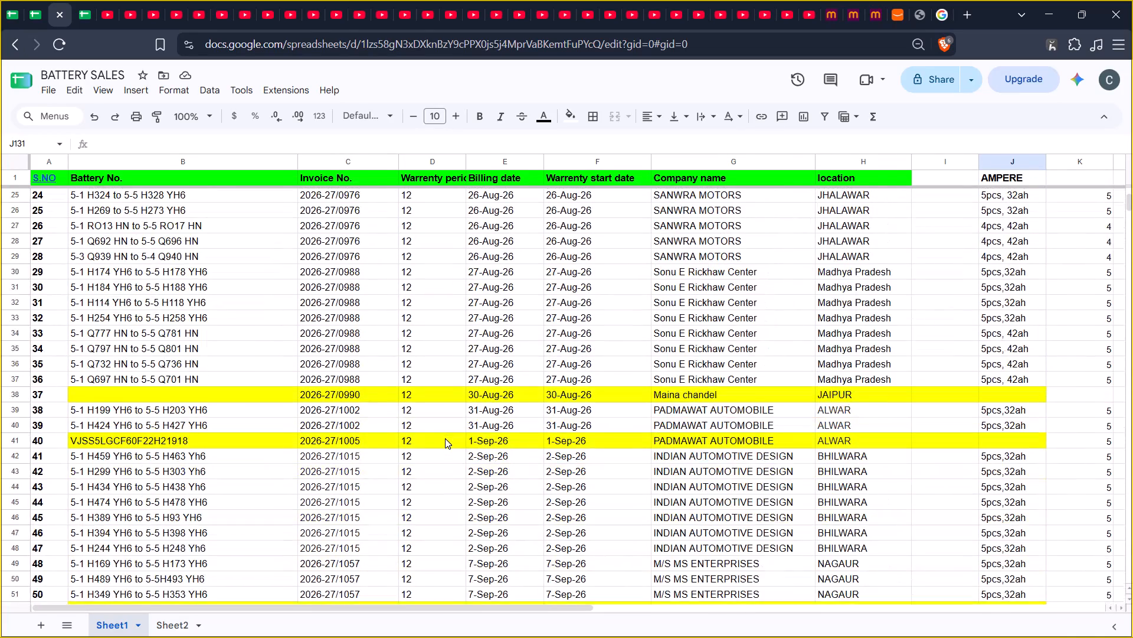
pyautogui.scroll(-4, 445, 438)
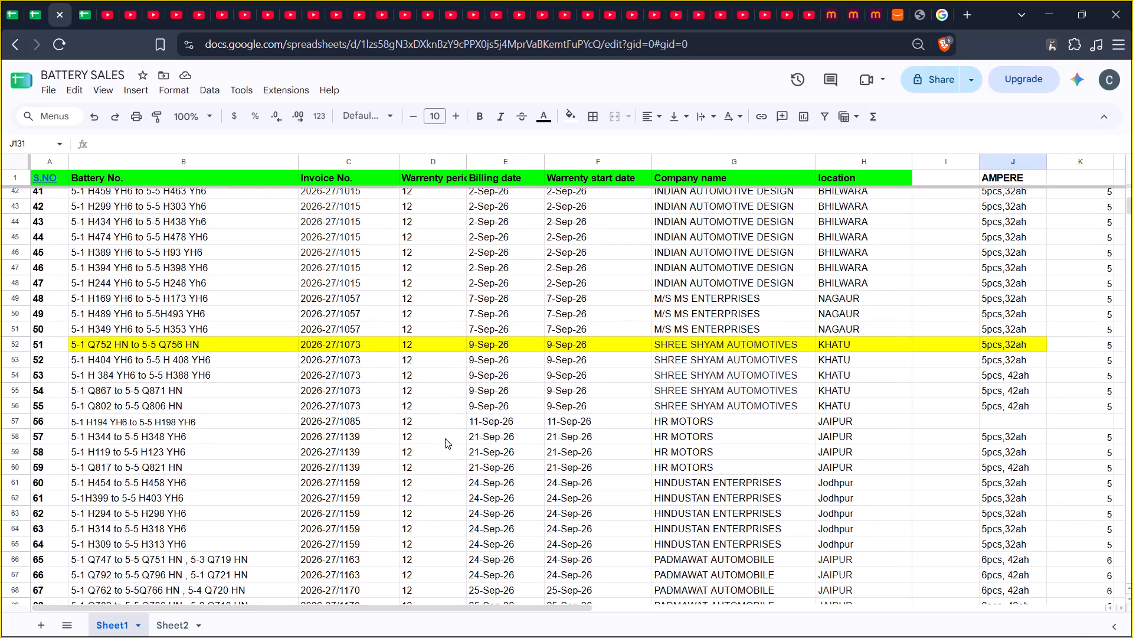
pyautogui.scroll(-1, 445, 438)
# Go to the first entry in the Company name column, cell G2.
pyautogui.hotkey('shift', 'Down')
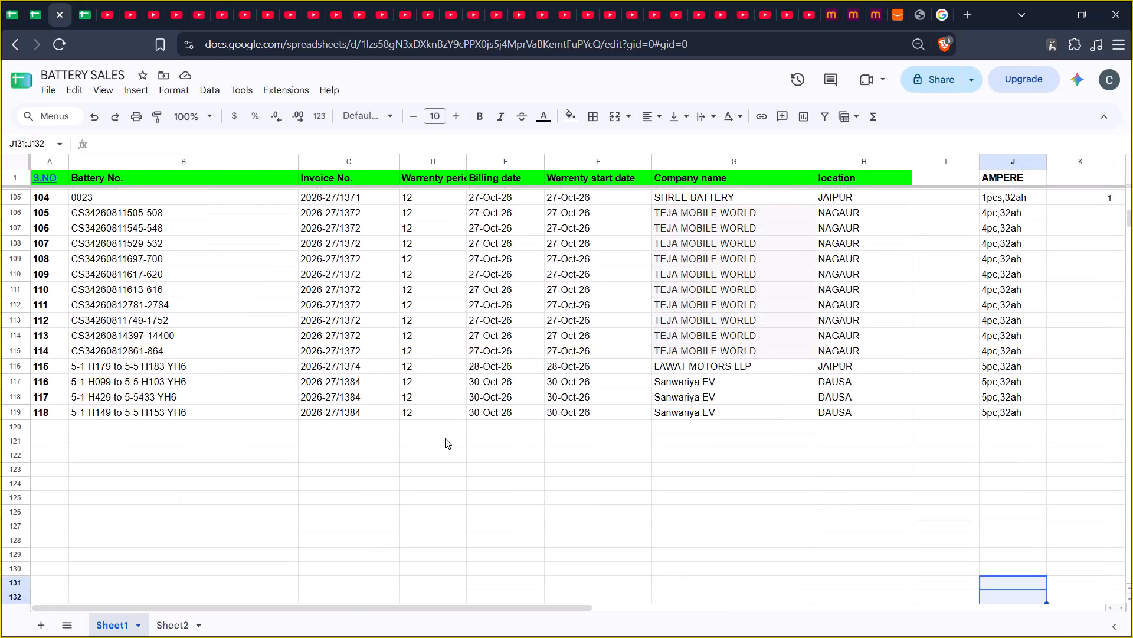
pyautogui.hotkey('ctrl', 'Up')
pyautogui.hotkey('ctrl', 'Up')
pyautogui.press('Left')
pyautogui.press('Left')
pyautogui.press('Left')
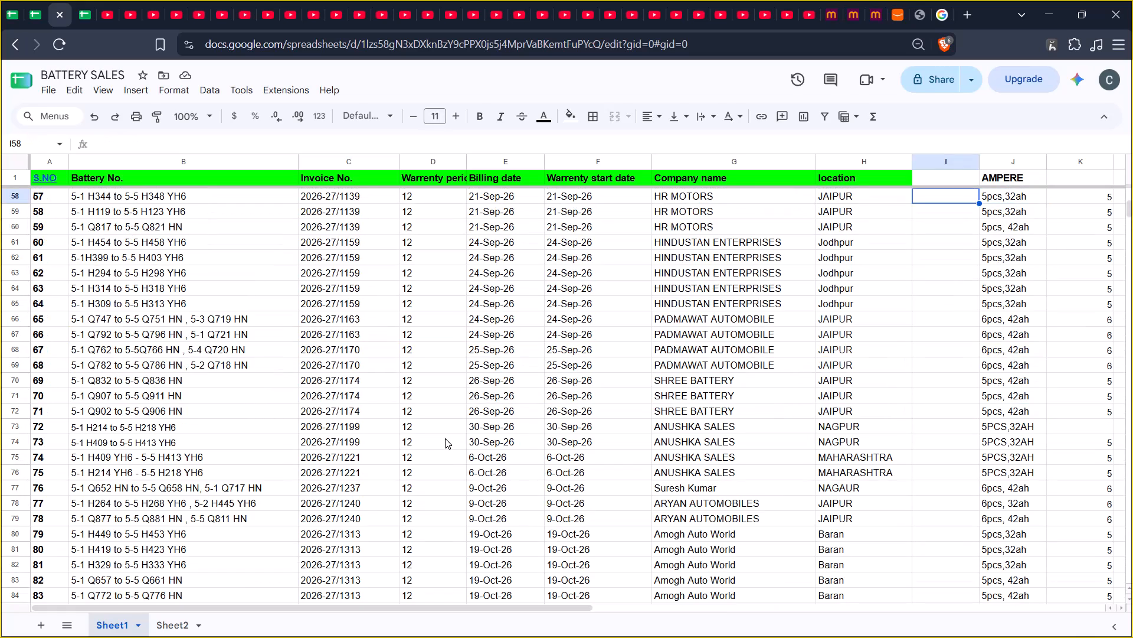
pyautogui.hotkey('ctrl', 'Up')
pyautogui.hotkey('ctrl', 'Up')
pyautogui.hotkey('ctrl', 'Up')
pyautogui.hotkey('ctrl', 'Up')
pyautogui.press('Down')
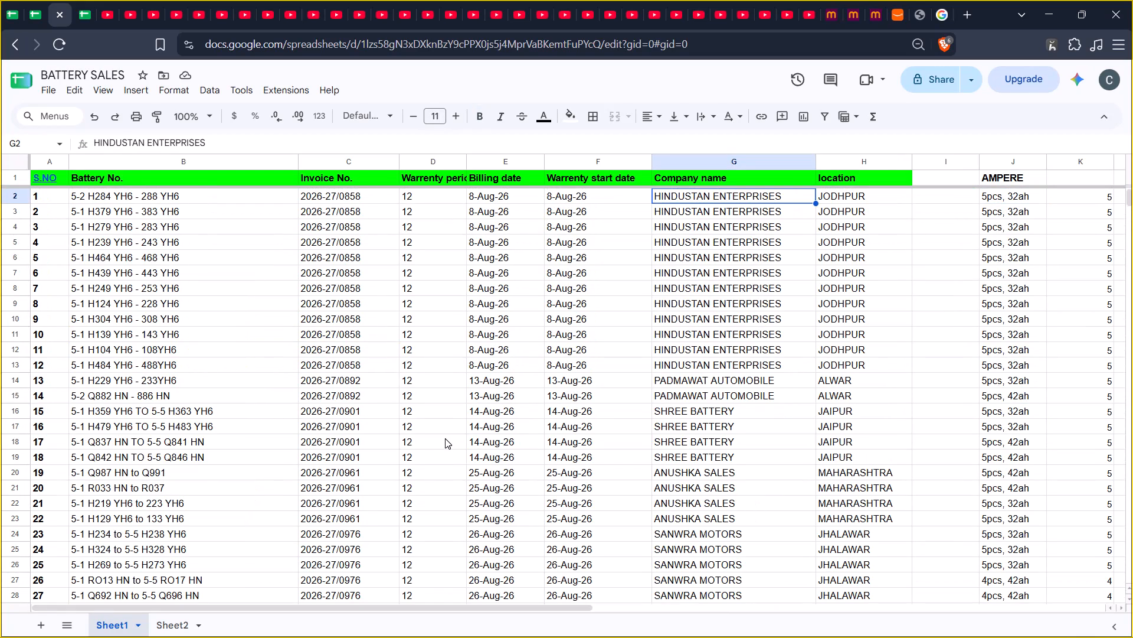
# Select the blank AMPERE cell J41 in the highlighted PADMAWAT AUTOMOBILE row and examine the September rows below it.
pyautogui.scroll(-6, 445, 438)
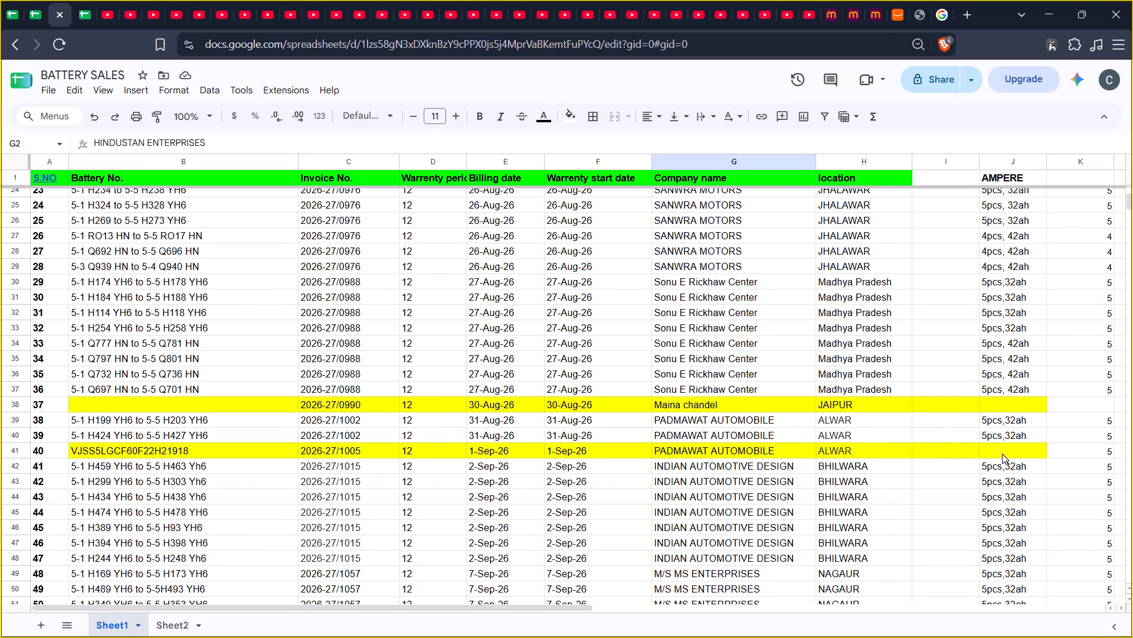
pyautogui.click(1002, 454)
pyautogui.scroll(-5, 1002, 454)
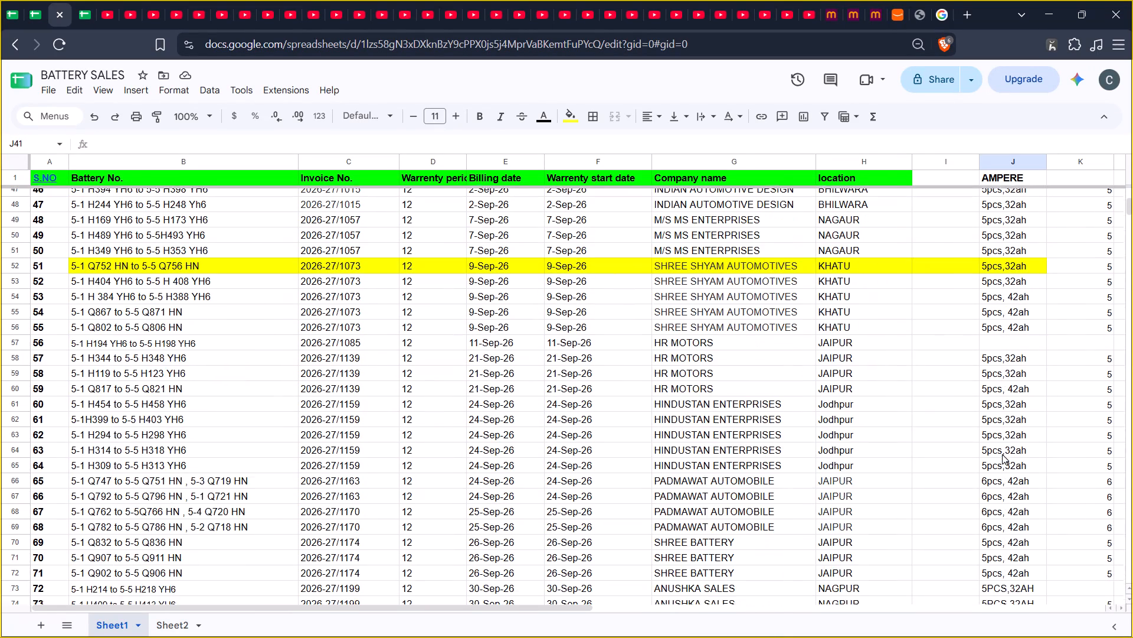
pyautogui.scroll(1, 1002, 454)
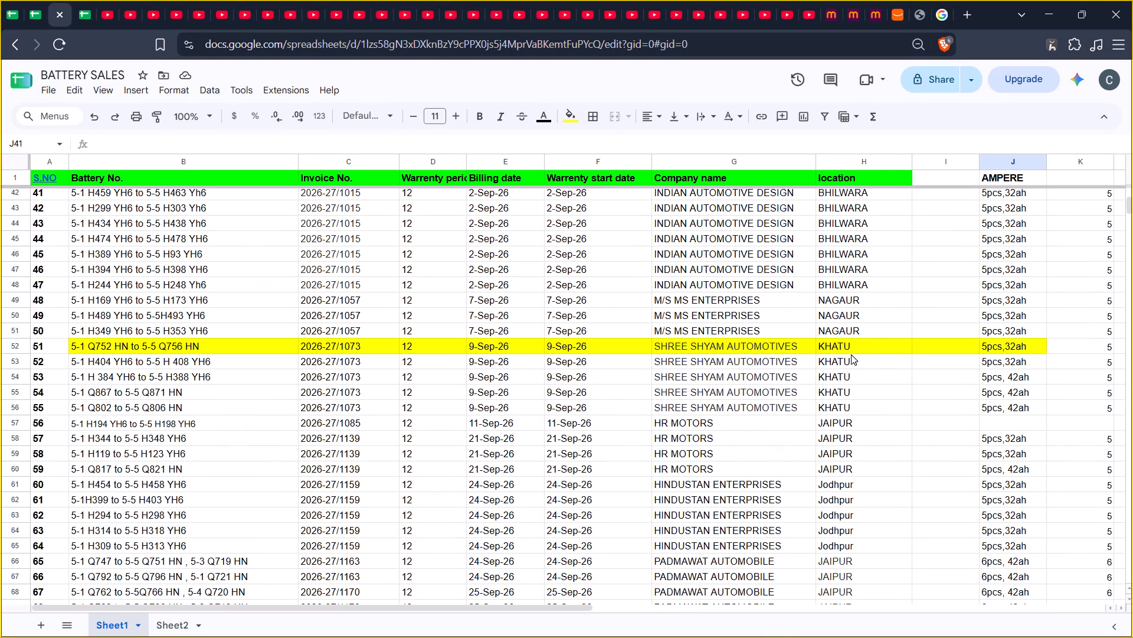
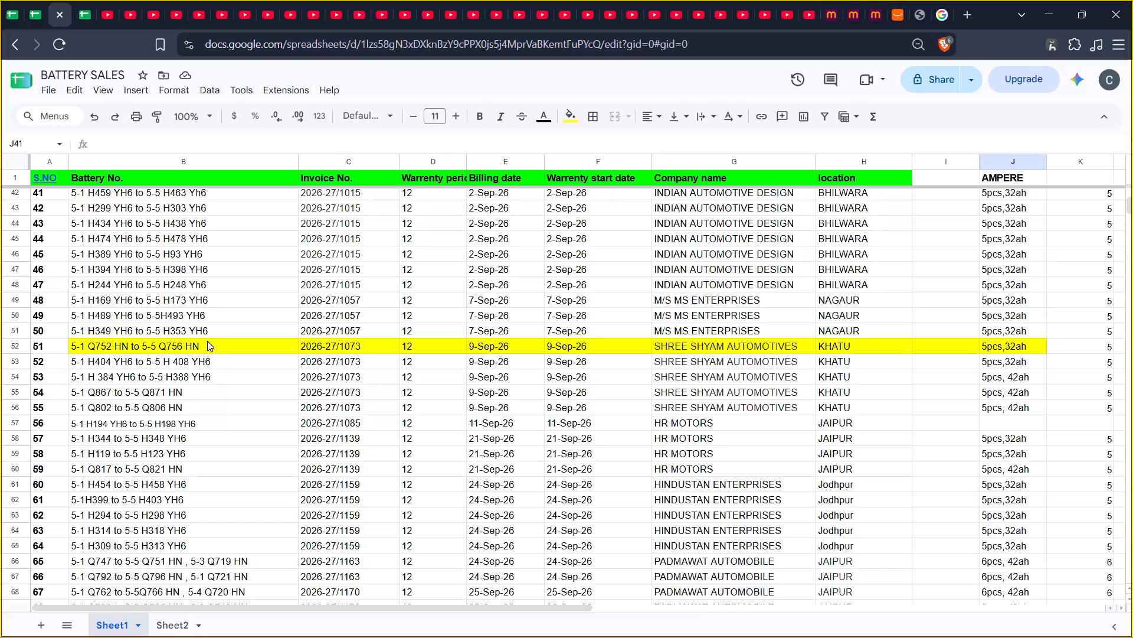
# Shorten the battery number in B52 to 5-1 Q752 HN to 5-5 Q756 by removing the trailing HN.
pyautogui.doubleClick(207, 349)
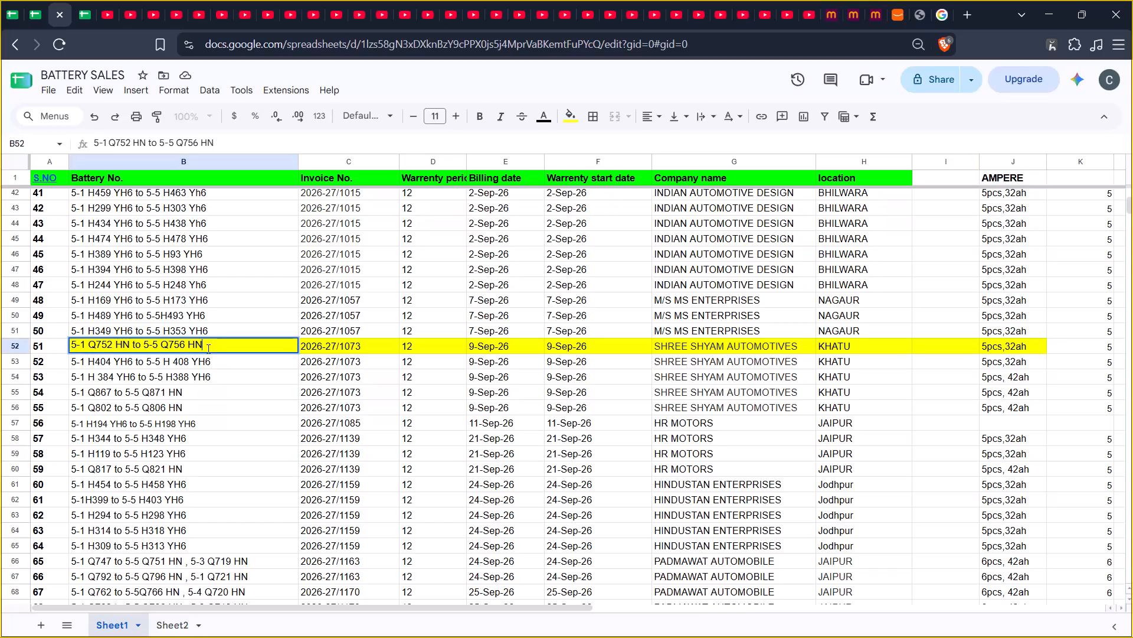
pyautogui.press('BackSpace')
pyautogui.press('BackSpace')
pyautogui.press('Return')
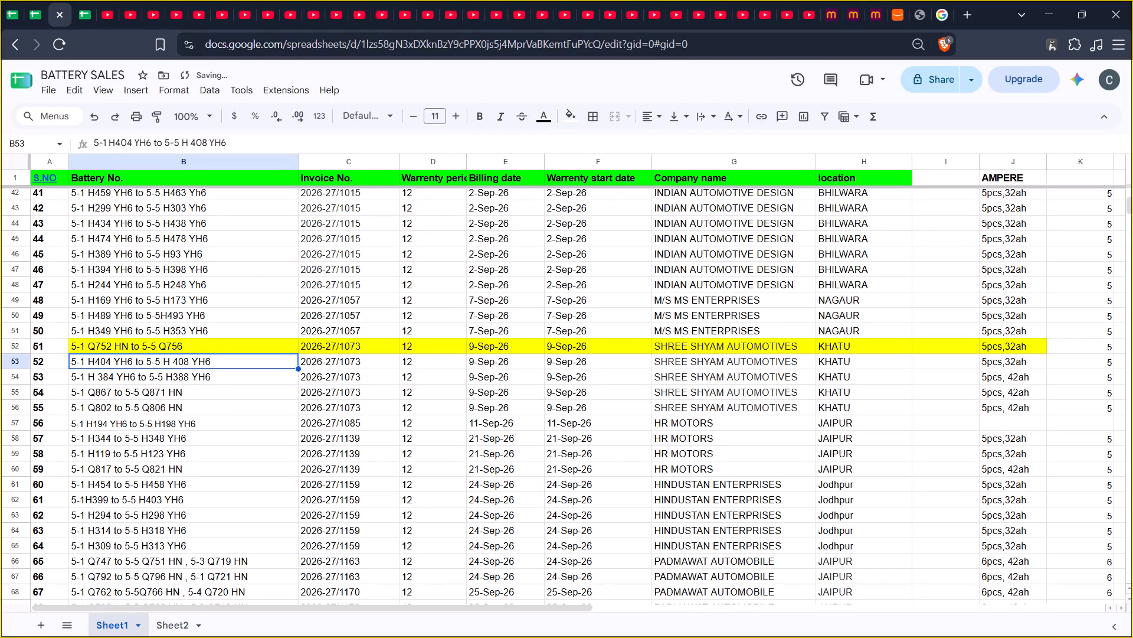
# Clear the piece-count formula in K41, beside the blank AMPERE cell of the highlighted PADMAWAT AUTOMOBILE row.
pyautogui.press('Up')
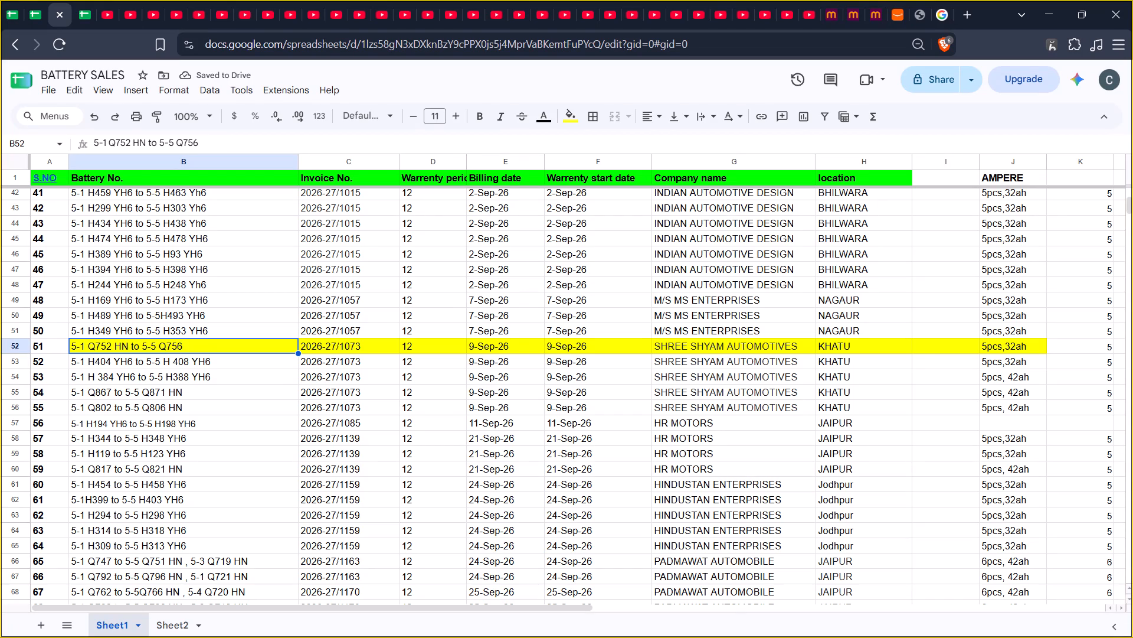
pyautogui.press('Up')
pyautogui.press('Up')
pyautogui.press('Up')
pyautogui.press('Up')
pyautogui.press('Up')
pyautogui.press('Up')
pyautogui.press('Up')
pyautogui.press('Up')
pyautogui.press('Up')
pyautogui.press('Up')
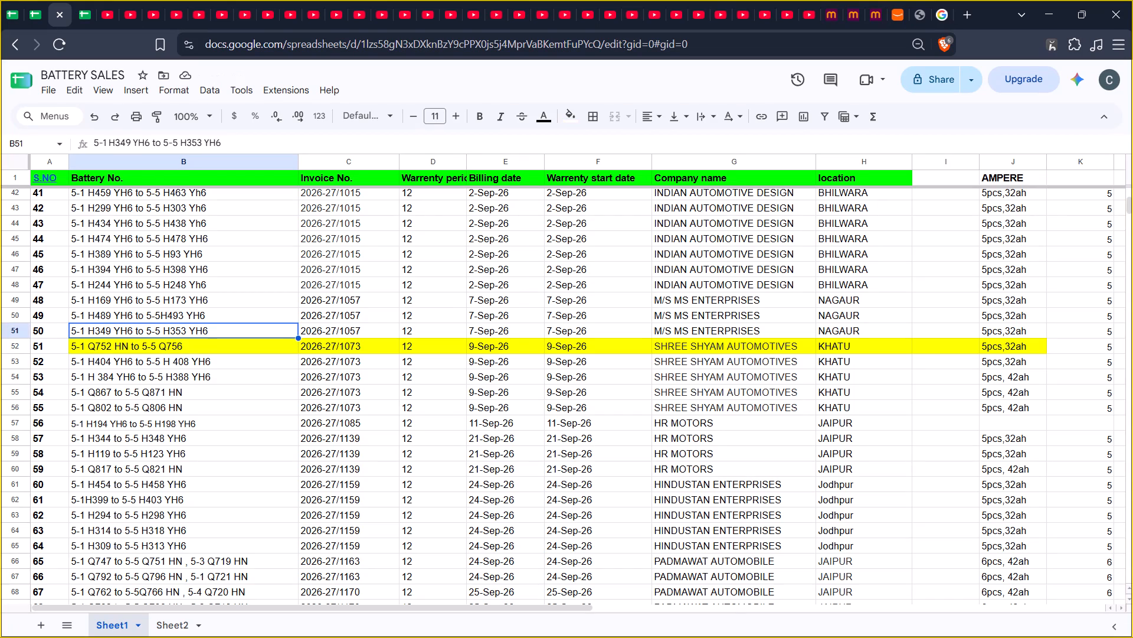
pyautogui.press('Up')
pyautogui.press('Up')
pyautogui.press('Up')
pyautogui.press('Up')
pyautogui.press('Up')
pyautogui.press('Up')
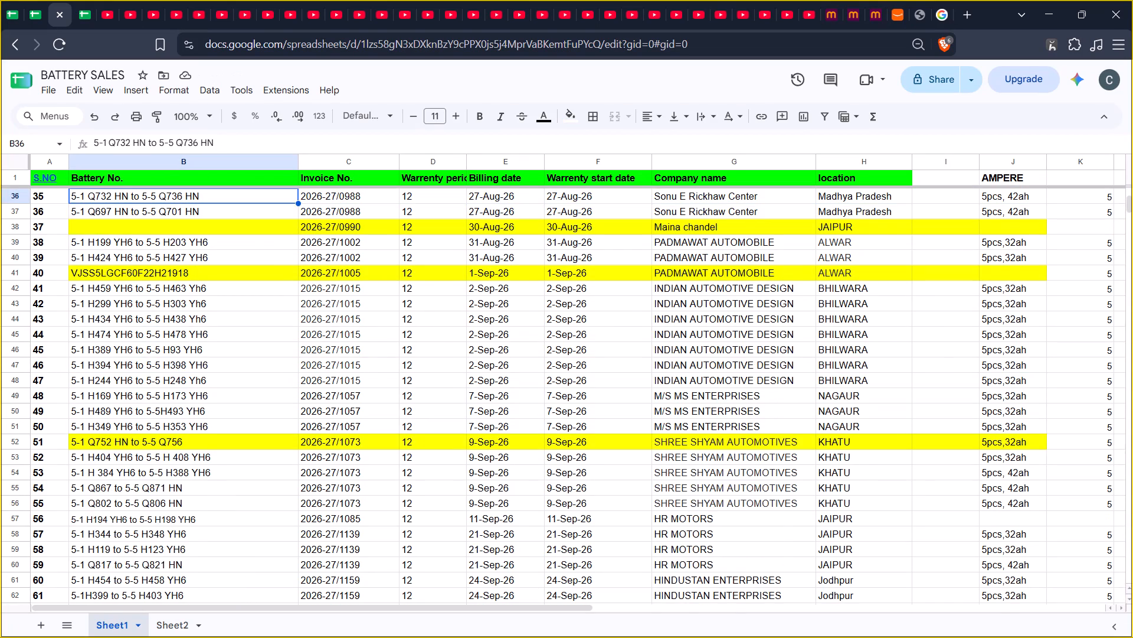
pyautogui.press('Down')
pyautogui.press('Down')
pyautogui.press('Down')
pyautogui.press('Down')
pyautogui.press('Down')
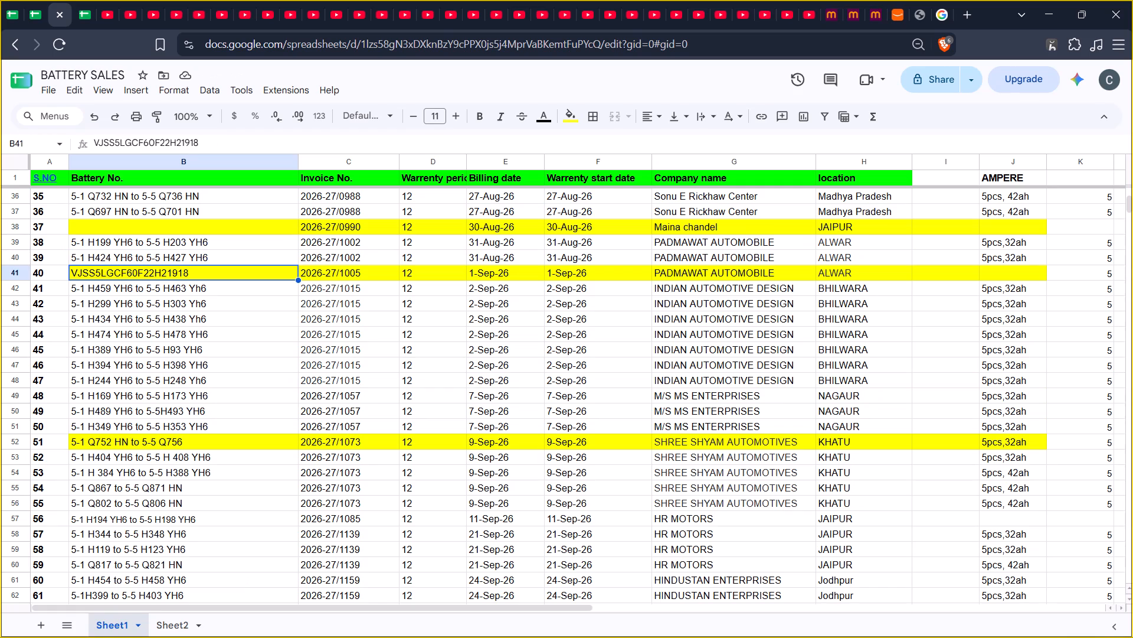
pyautogui.press('Right')
pyautogui.press('Right')
pyautogui.press('Right')
pyautogui.press('Right')
pyautogui.press('Right')
pyautogui.press('Right')
pyautogui.press('Right')
pyautogui.press('Right')
pyautogui.press('Right')
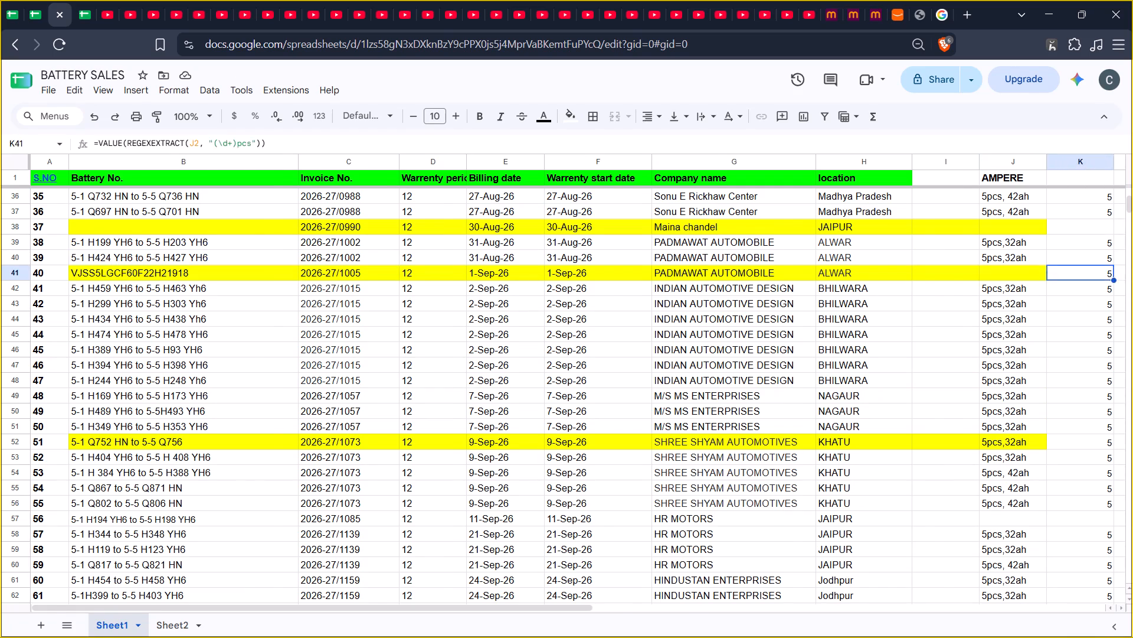
pyautogui.press('Right')
pyautogui.press('Left')
pyautogui.press('Left')
pyautogui.press('Left')
pyautogui.press('Left')
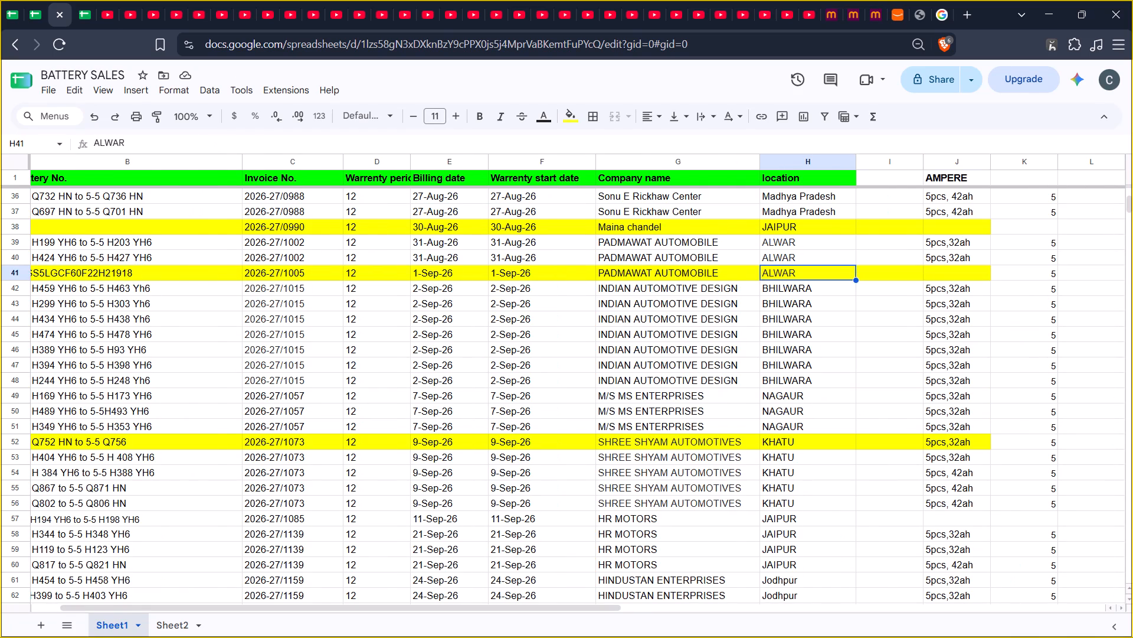
pyautogui.press('Right')
pyautogui.press('Right')
pyautogui.press('Right')
pyautogui.press('Delete')
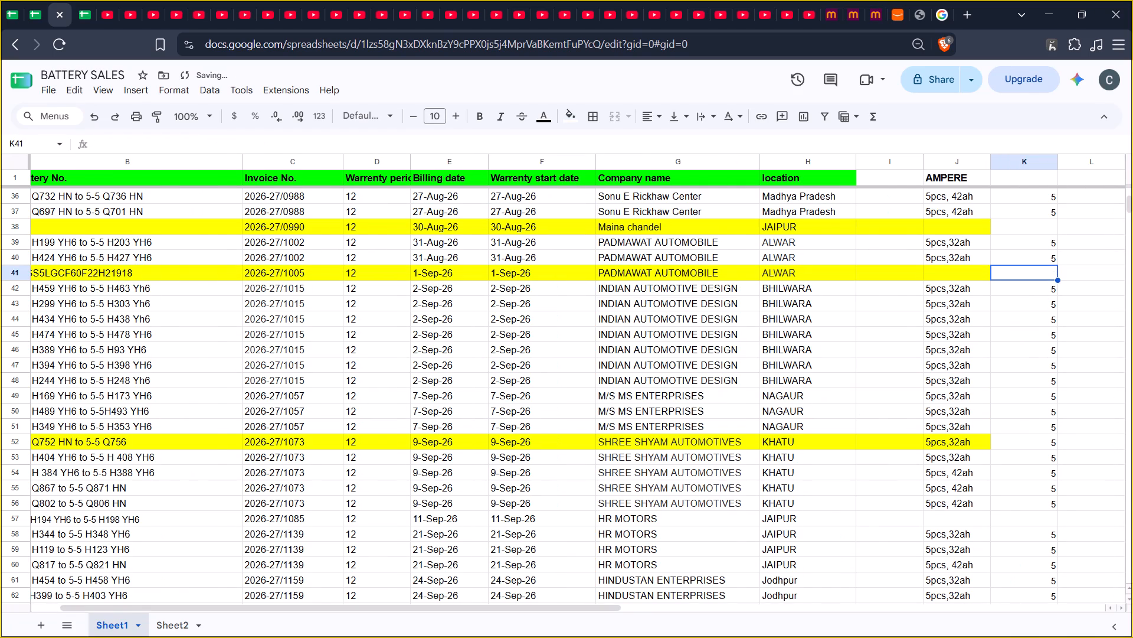
# Change the yellow fill of the SHREE SHYAM AUTOMOTIVES row to white from Invoice No. to AMPERE, C52:J52.
pyautogui.press('Left')
pyautogui.press('Down')
pyautogui.press('Down')
pyautogui.press('Down')
pyautogui.press('Down')
pyautogui.press('Down')
pyautogui.press('Down')
pyautogui.press('Down')
pyautogui.press('Down')
pyautogui.press('Down')
pyautogui.press('Down')
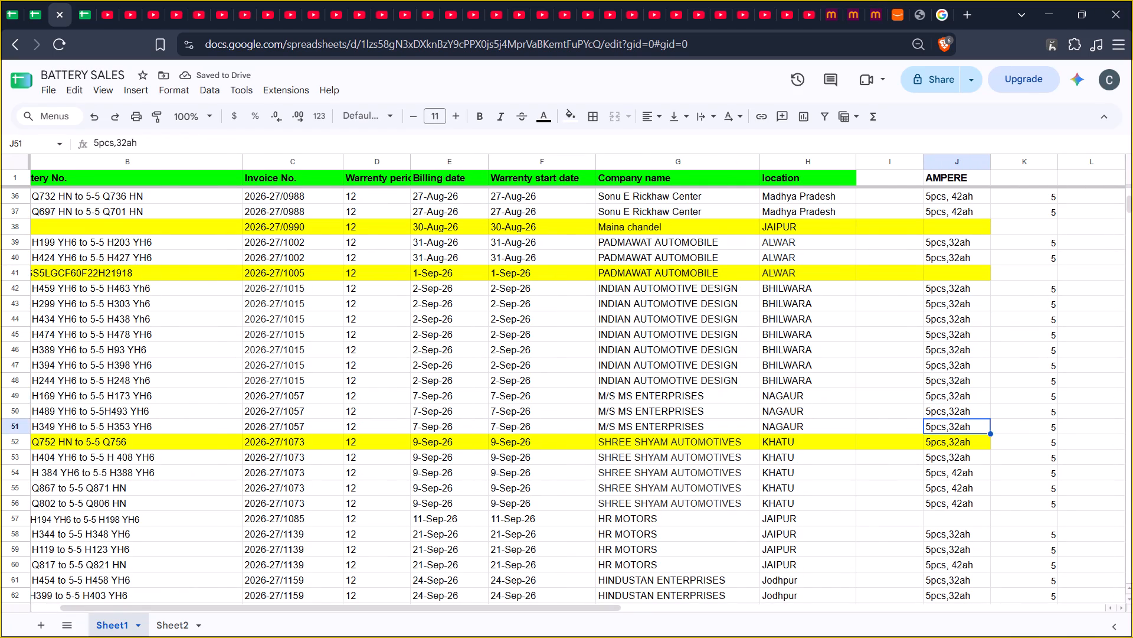
pyautogui.press('Down')
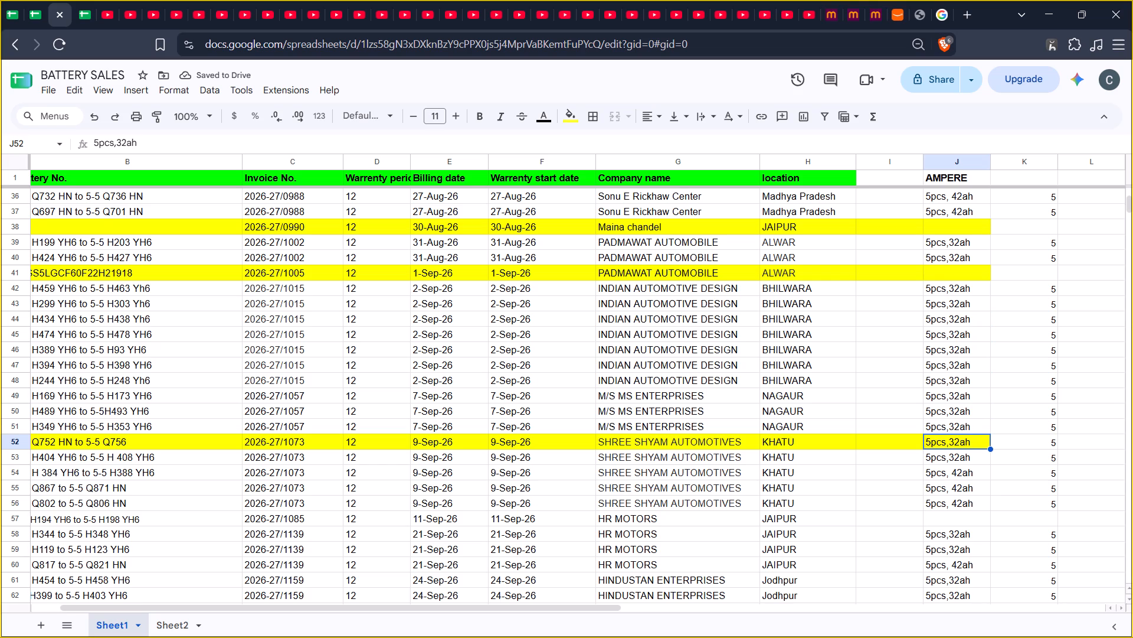
pyautogui.press('Left')
pyautogui.press('Right')
pyautogui.hotkey('shift', 'Left')
pyautogui.hotkey('shift', 'Left')
pyautogui.hotkey('shift', 'Left')
pyautogui.hotkey('shift', 'Left')
pyautogui.hotkey('shift', 'Left')
pyautogui.hotkey('shift', 'Left')
pyautogui.hotkey('shift', 'Left')
pyautogui.hotkey('shift', 'Left')
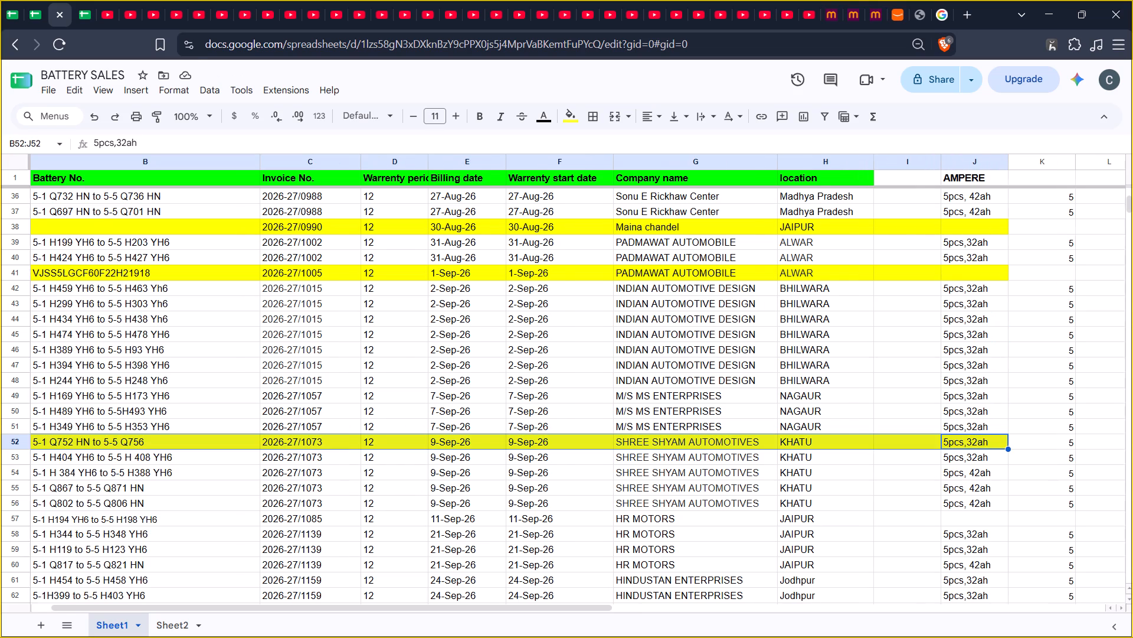
pyautogui.hotkey('shift', 'Right')
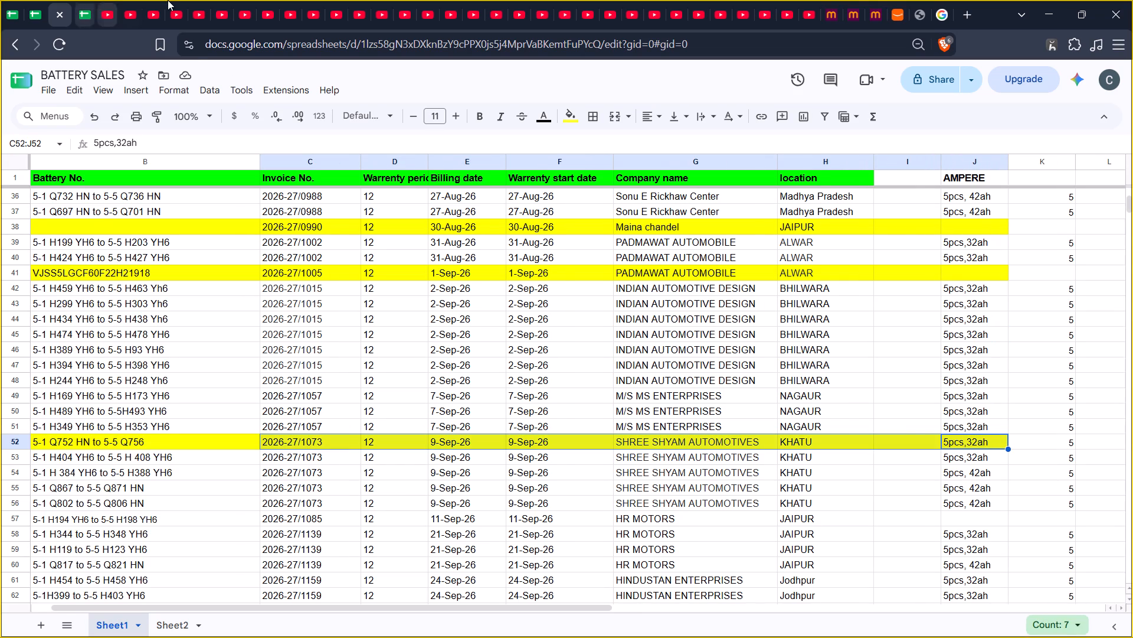
pyautogui.click(566, 116)
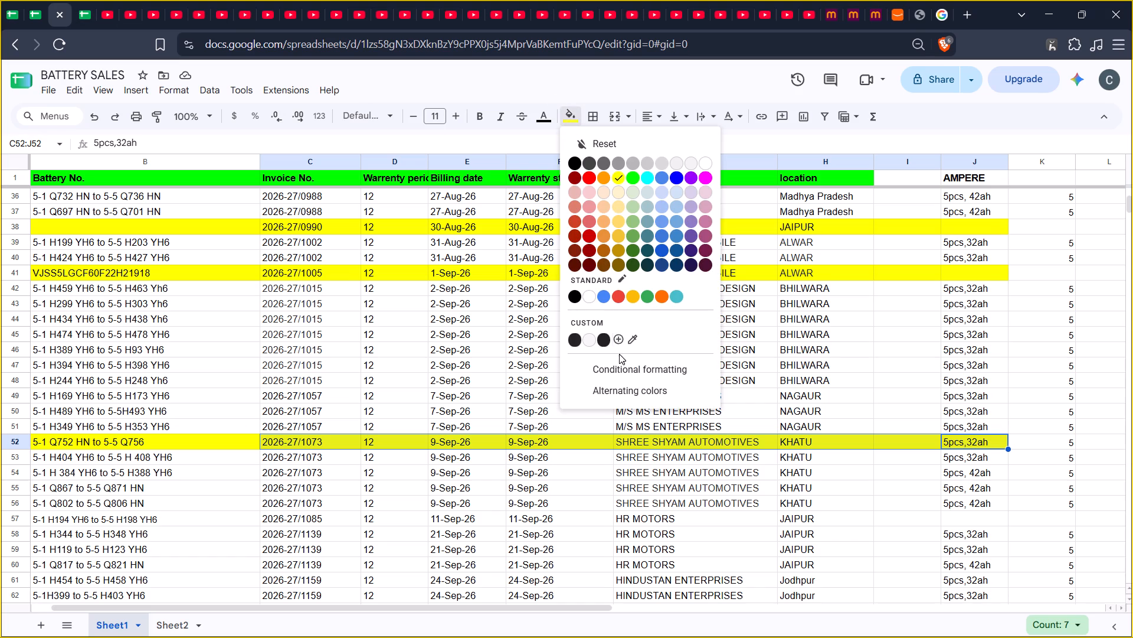
pyautogui.click(705, 164)
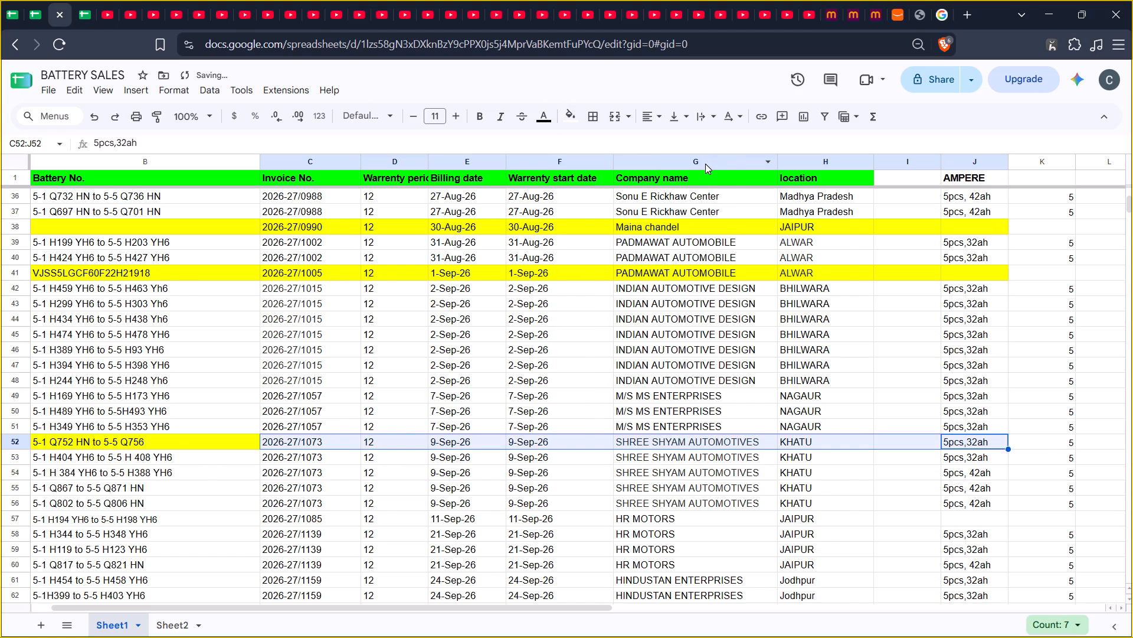
# Change the yellow fill of the PADMAWAT AUTOMOBILE row to white across B41:I41.
pyautogui.hscroll(2, 599, 284)
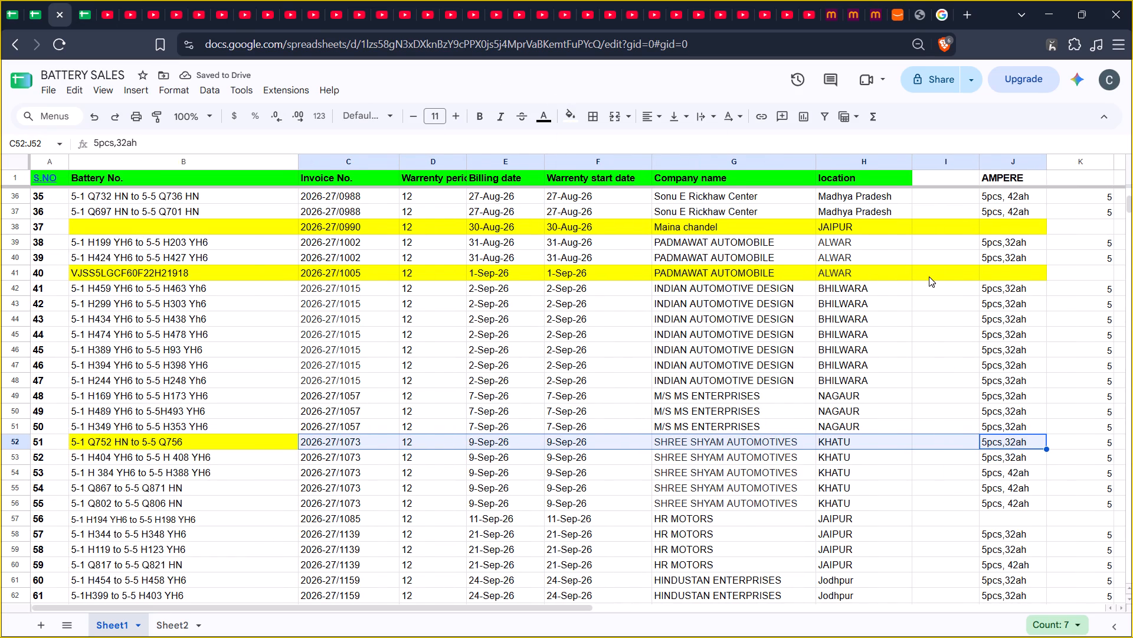
pyautogui.moveTo(946, 276); pyautogui.dragTo(364, 289)
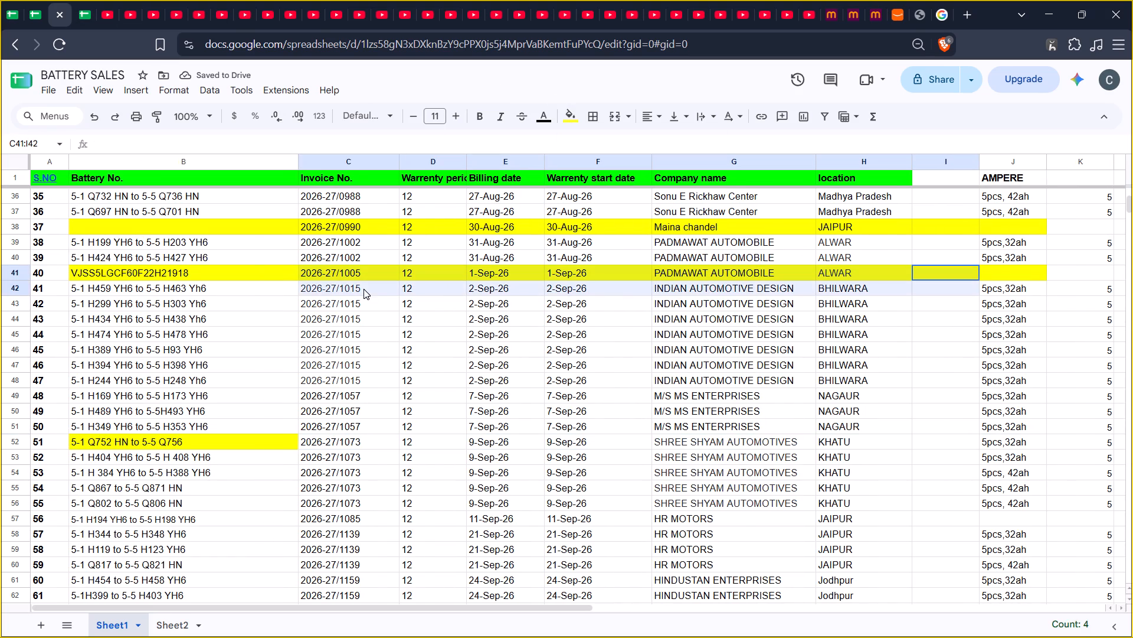
pyautogui.moveTo(364, 289); pyautogui.dragTo(259, 274)
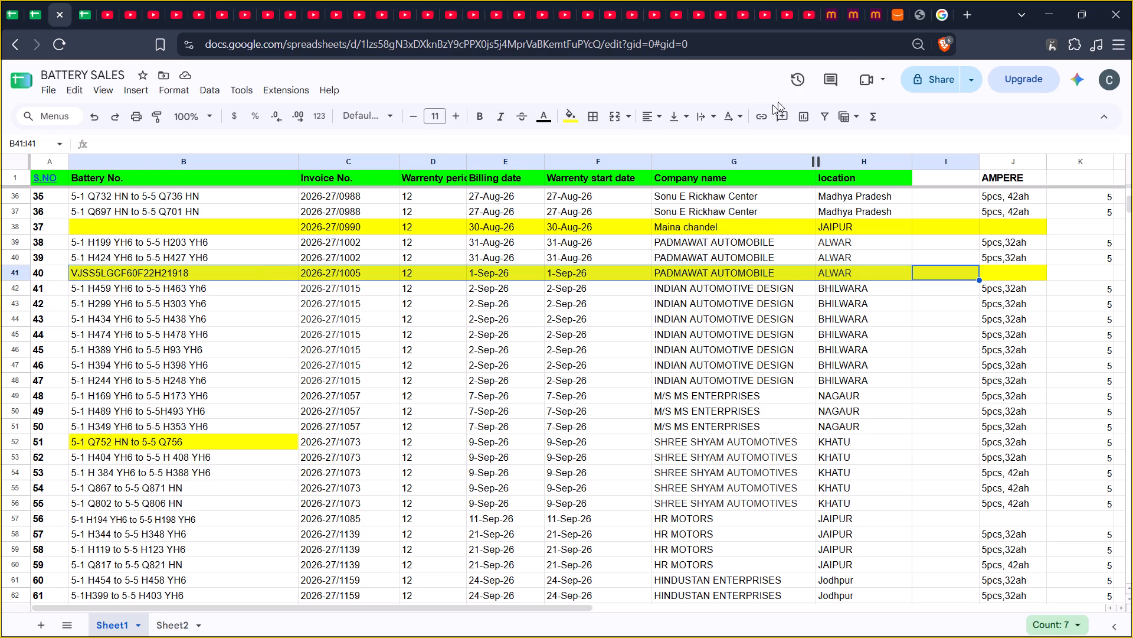
pyautogui.click(564, 112)
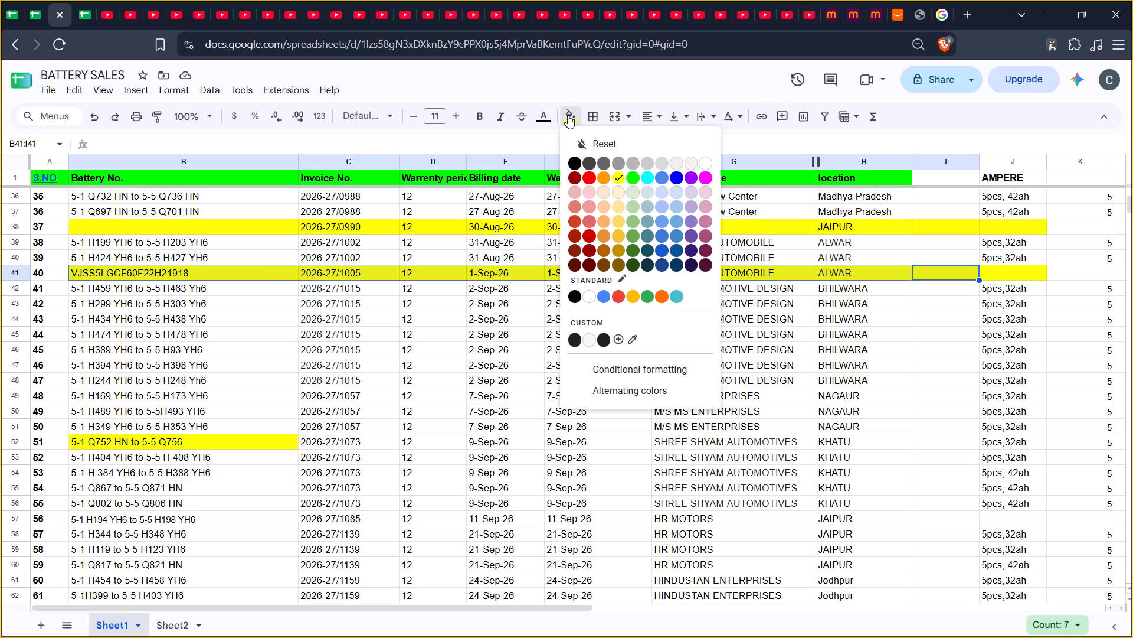
pyautogui.click(703, 164)
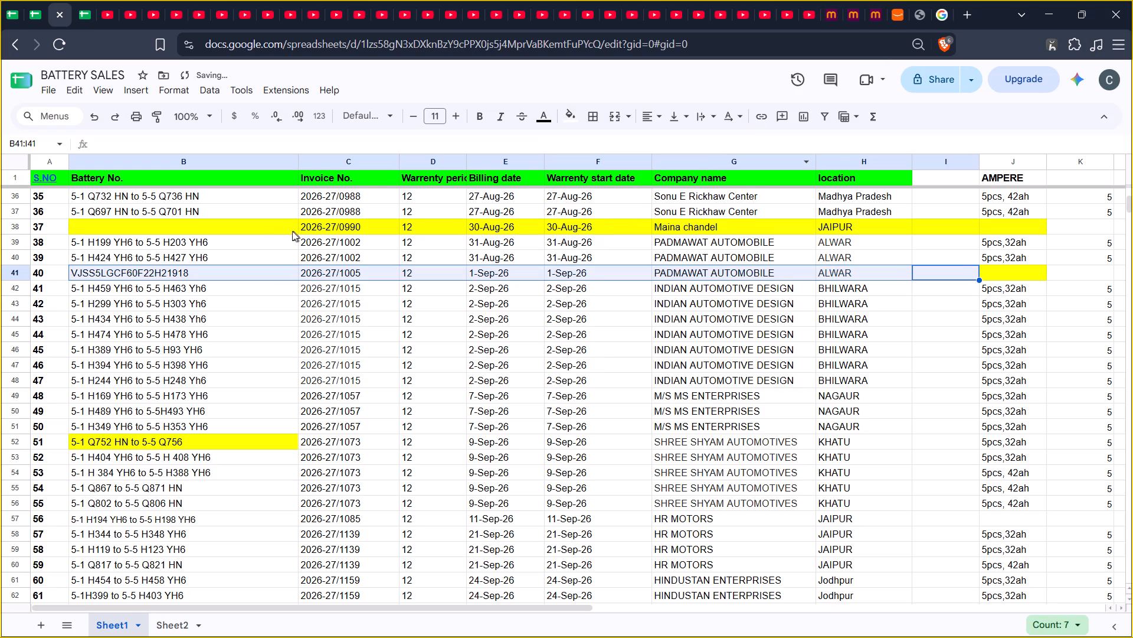
# Change the yellow fill of the 30-Aug-26 row for invoice 2026-27/0990 to white across C38:I38.
pyautogui.click(273, 229)
pyautogui.press('Right')
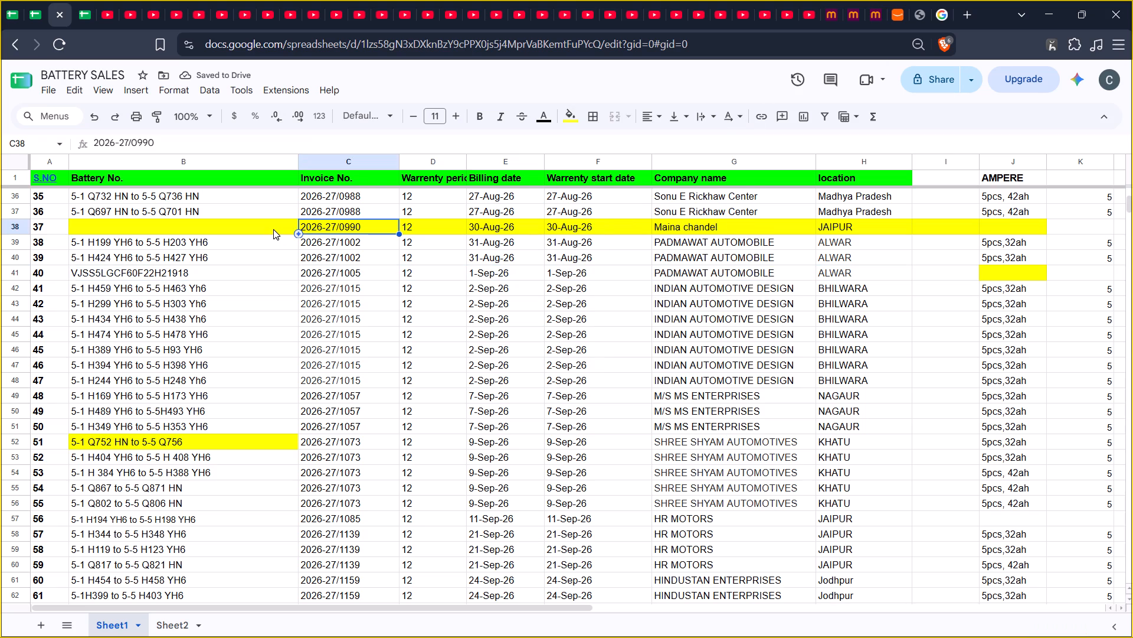
pyautogui.hotkey('shift', 'Right')
pyautogui.hotkey('shift', 'Right')
pyautogui.hotkey('shift', 'Right')
pyautogui.hotkey('shift', 'Right')
pyautogui.hotkey('shift', 'Right')
pyautogui.hotkey('shift', 'Right')
pyautogui.hotkey('shift', 'Right')
pyautogui.hotkey('shift', 'Right')
pyautogui.hotkey('shift', 'Left')
pyautogui.hotkey('shift', 'Left')
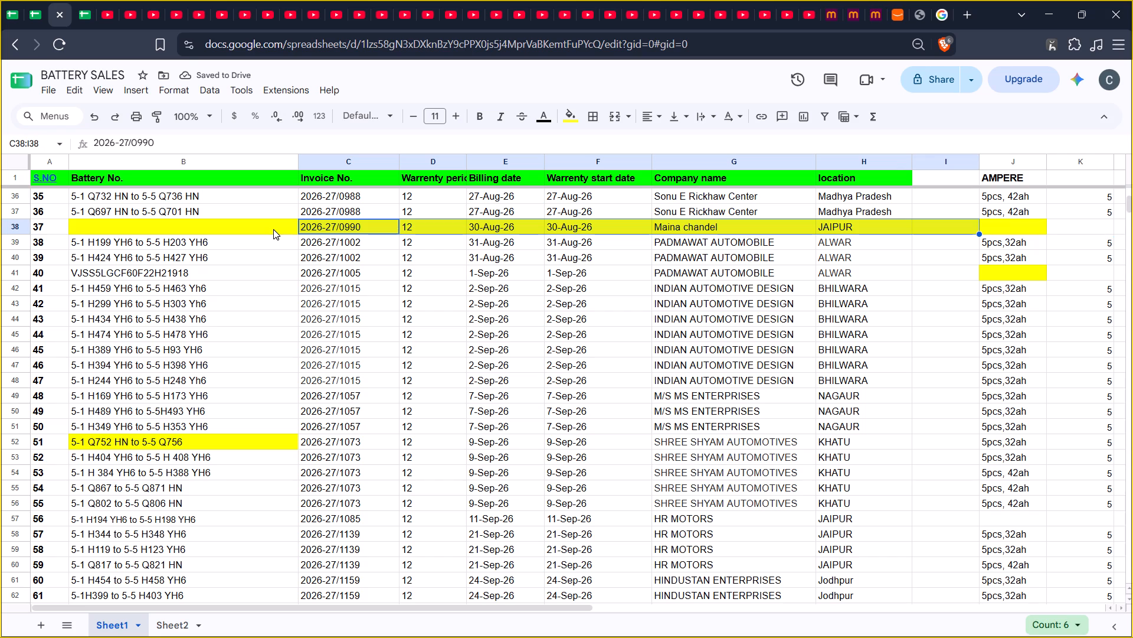
pyautogui.click(575, 113)
pyautogui.click(706, 166)
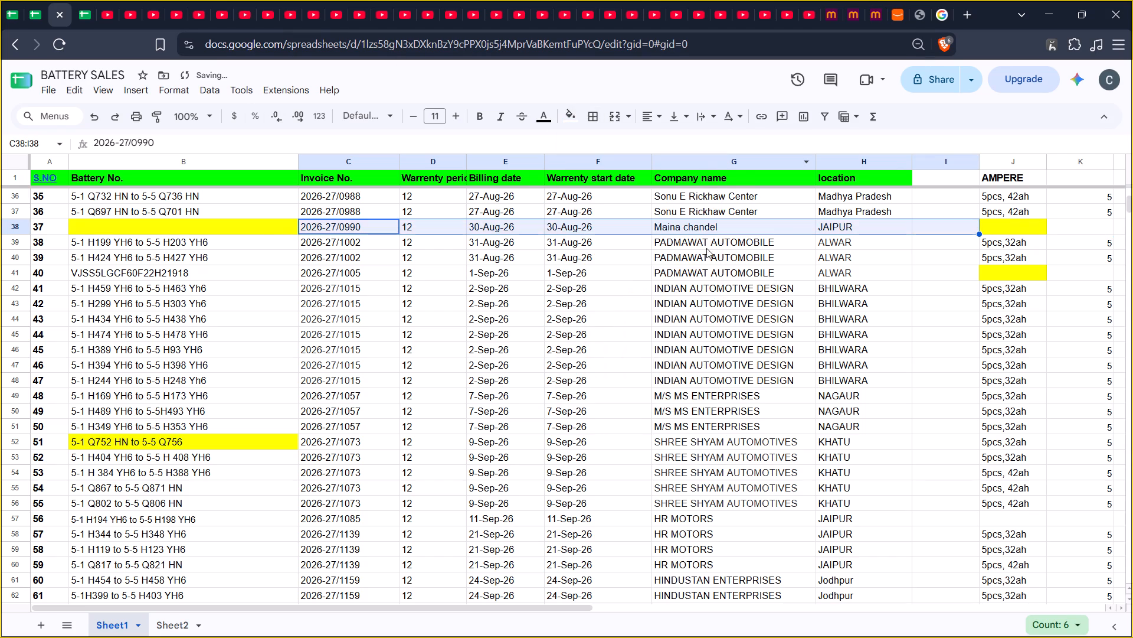
# Change the yellow fill of the five SHREE BATTERY rows for invoice 2026-27/1330 to white across C94:I98.
pyautogui.scroll(-9, 708, 345)
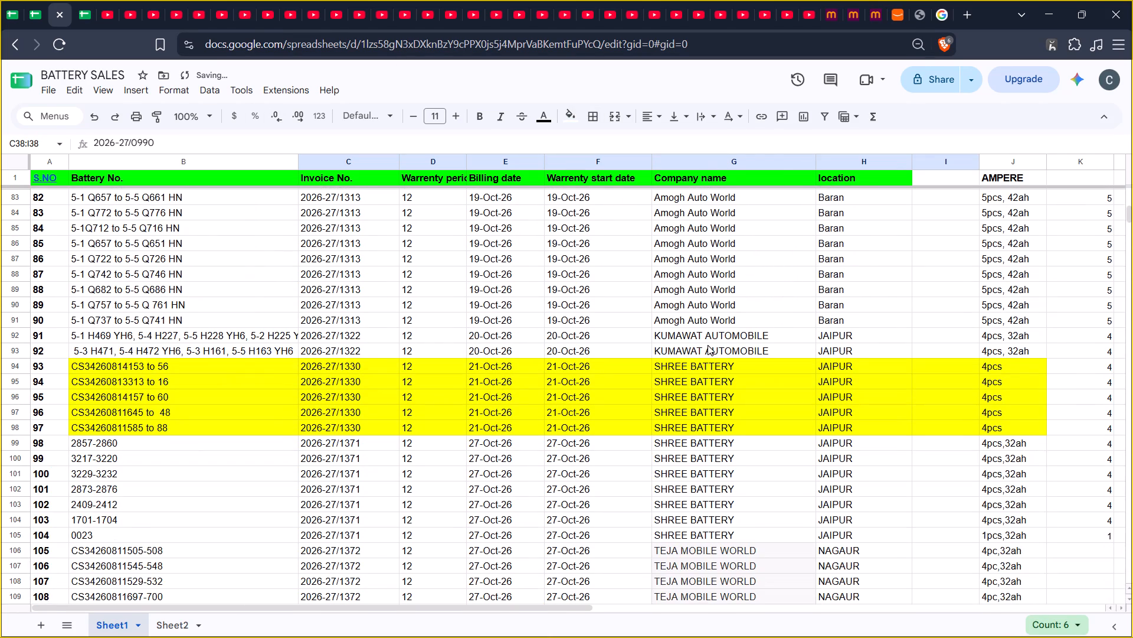
pyautogui.scroll(-1, 708, 345)
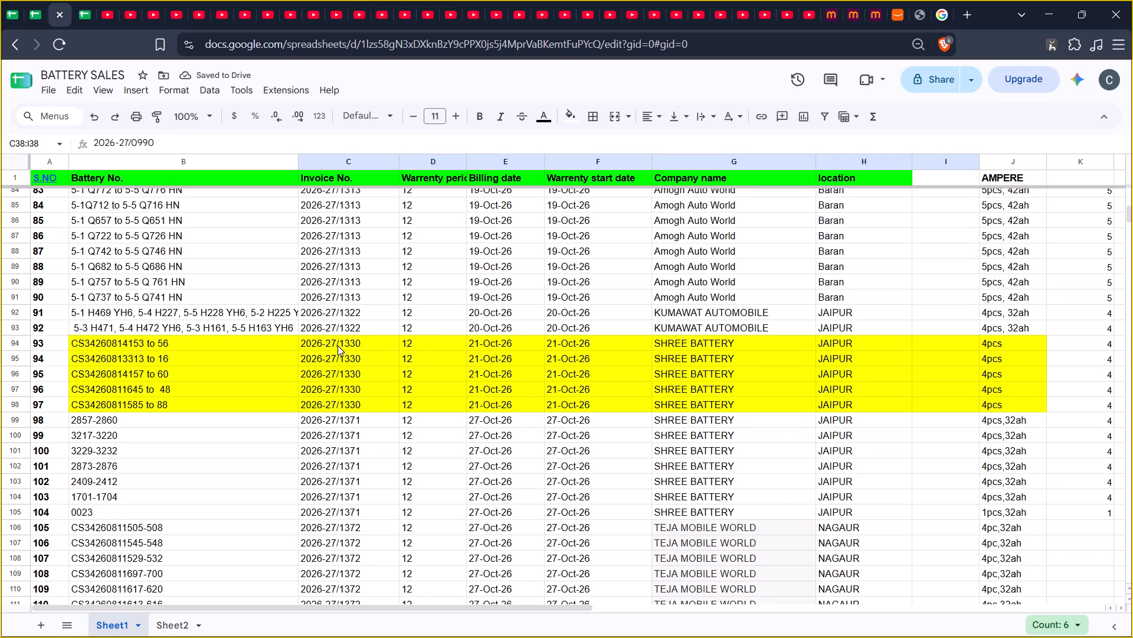
pyautogui.click(309, 338)
pyautogui.hotkey('shift', 'Down')
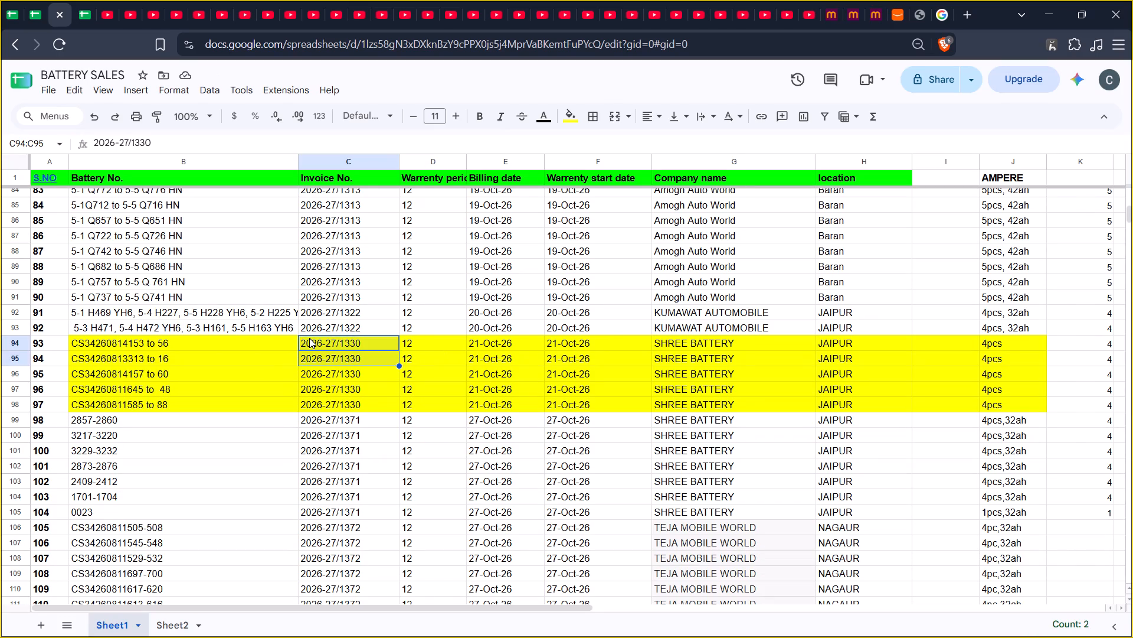
pyautogui.hotkey('shift', 'Right')
pyautogui.hotkey('shift', 'Down')
pyautogui.hotkey('shift', 'Right')
pyautogui.hotkey('shift', 'Down')
pyautogui.hotkey('shift', 'Right')
pyautogui.hotkey('shift', 'Down')
pyautogui.hotkey('shift', 'Right')
pyautogui.hotkey('shift', 'Right')
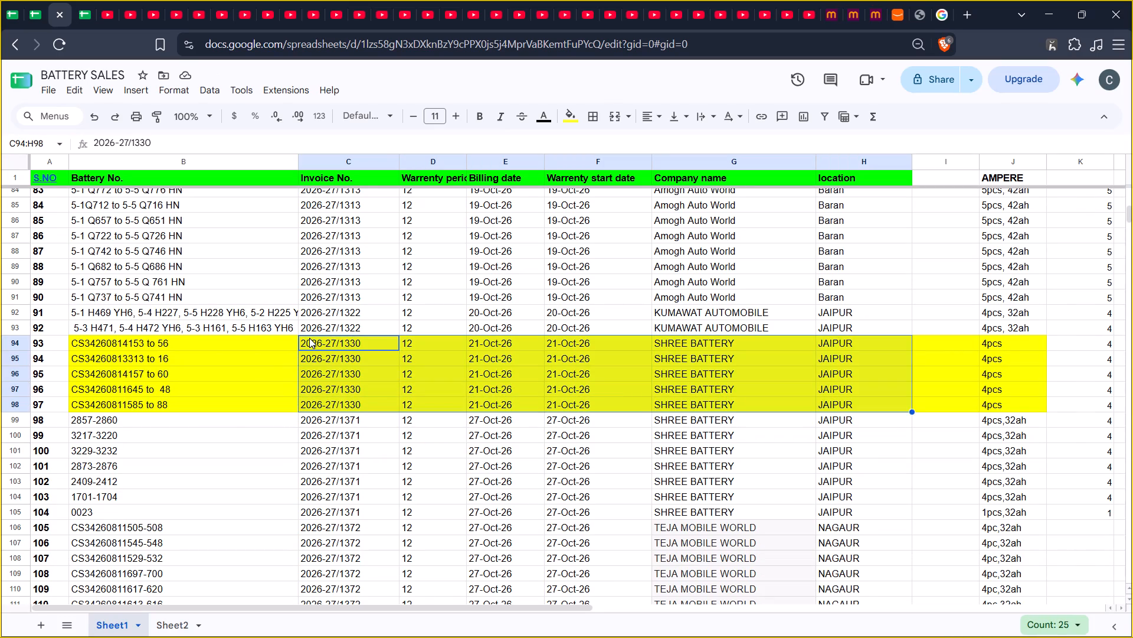
pyautogui.hotkey('shift', 'Right')
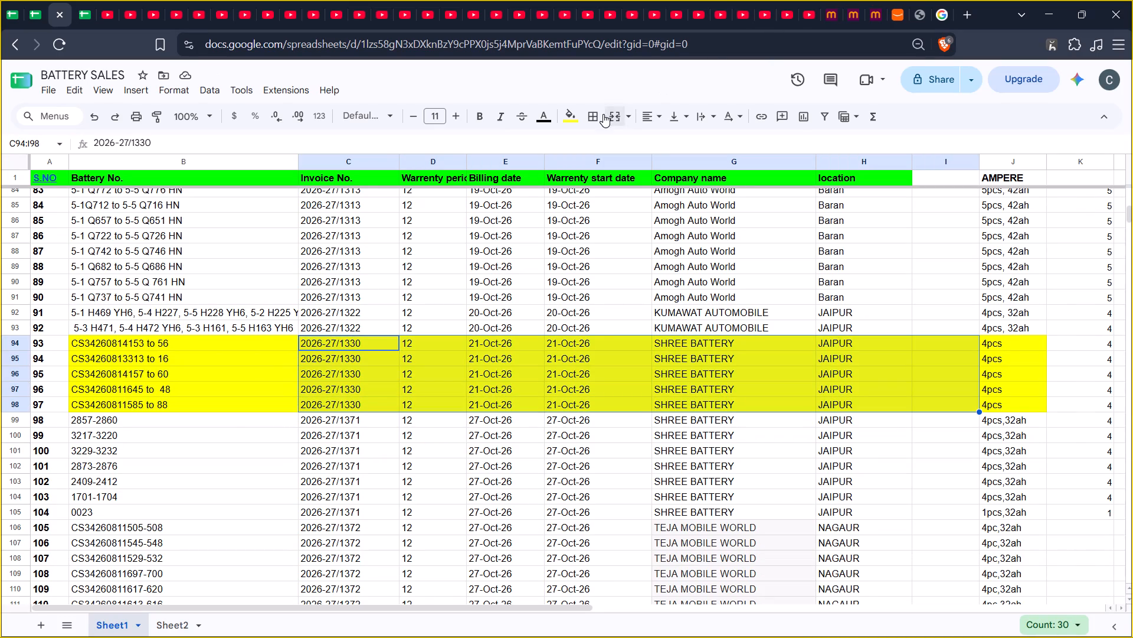
pyautogui.click(576, 114)
pyautogui.click(706, 161)
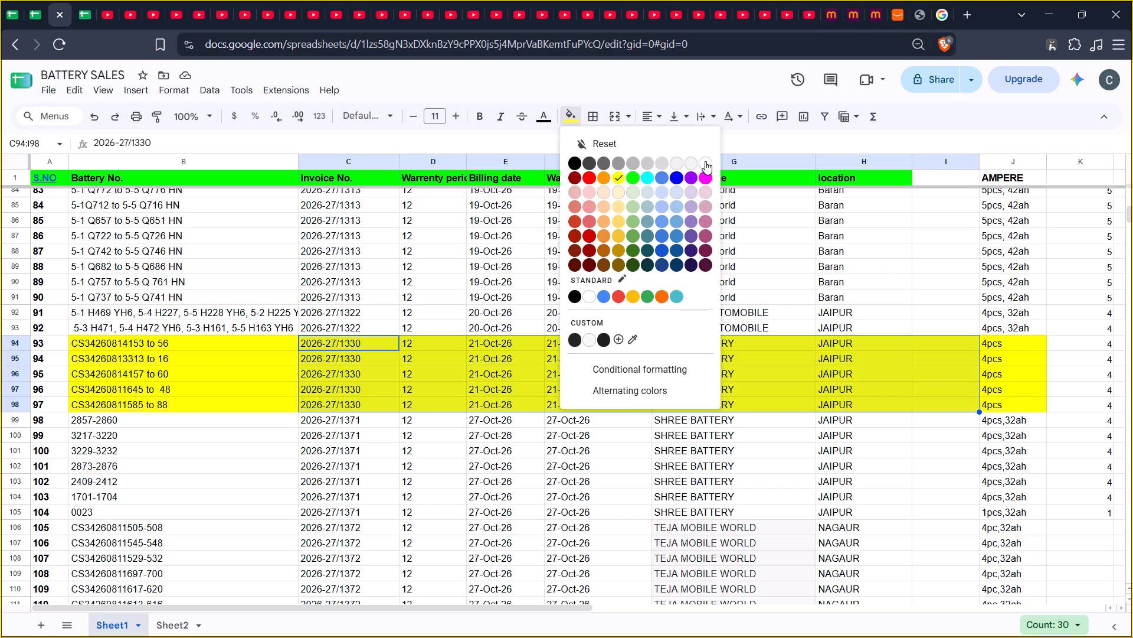
# Look over the rows from the SHREE BATTERY invoice 2026-27/1330 entries back up to row 29 for remaining yellow cells.
pyautogui.scroll(-5, 706, 161)
pyautogui.scroll(1, 706, 161)
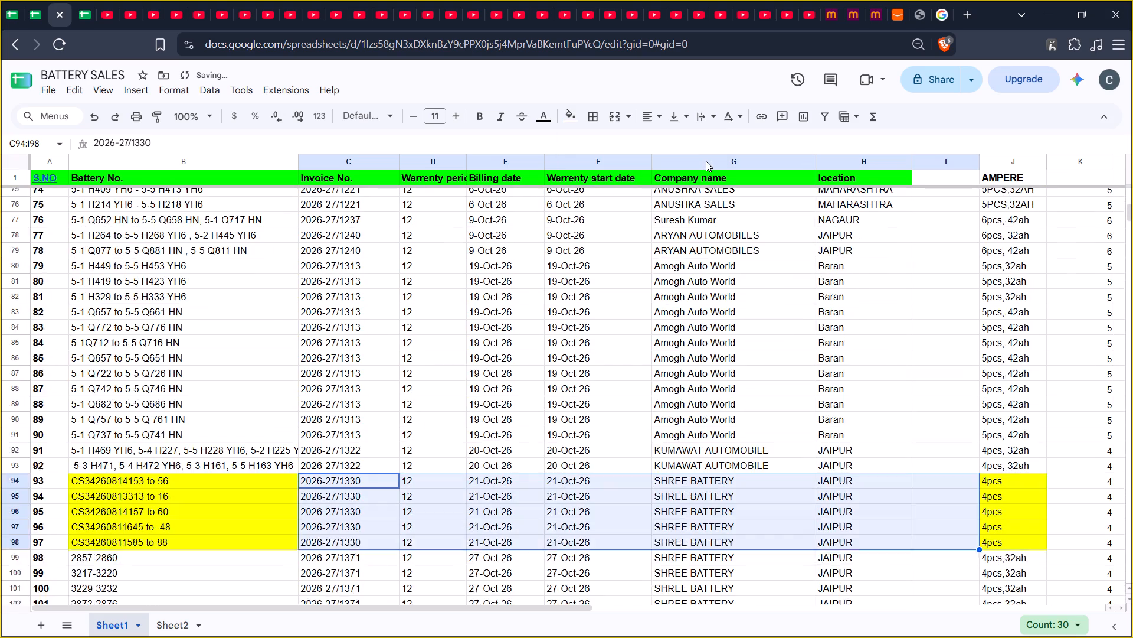
pyautogui.scroll(4, 706, 161)
pyautogui.scroll(-2, 706, 161)
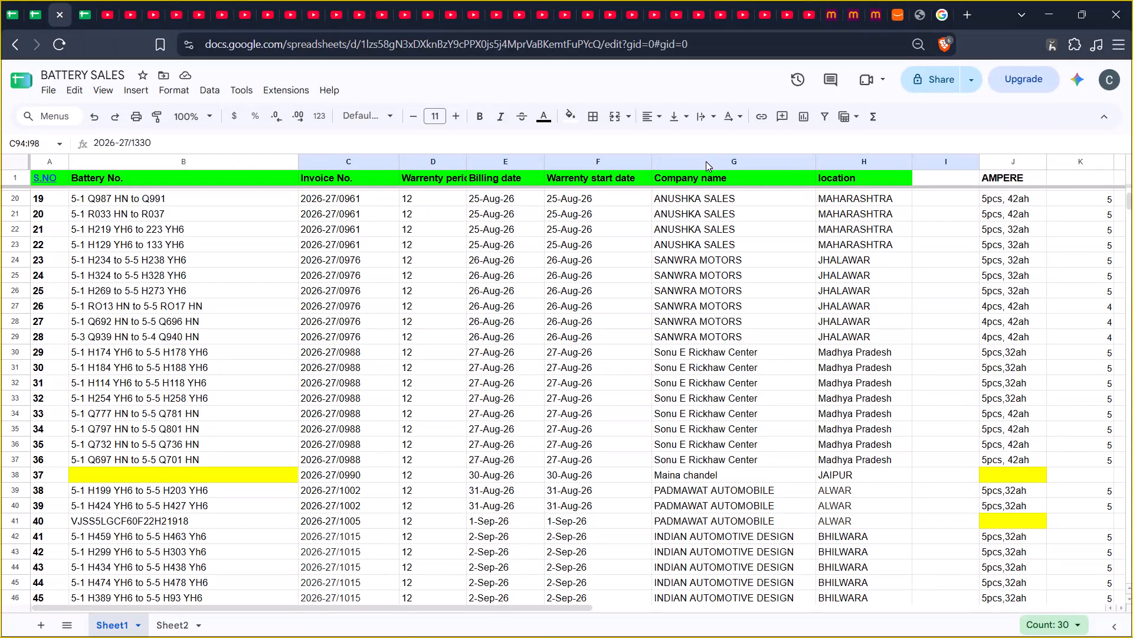
pyautogui.press('Right')
pyautogui.press('Down')
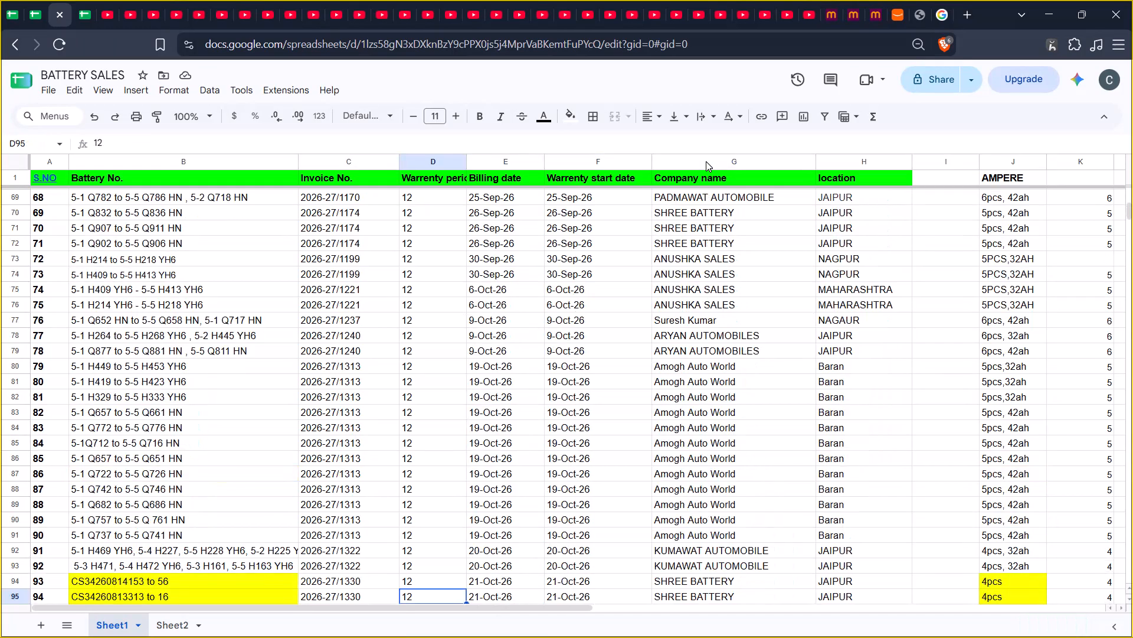
pyautogui.press('Left')
pyautogui.press('Down')
pyautogui.press('Up')
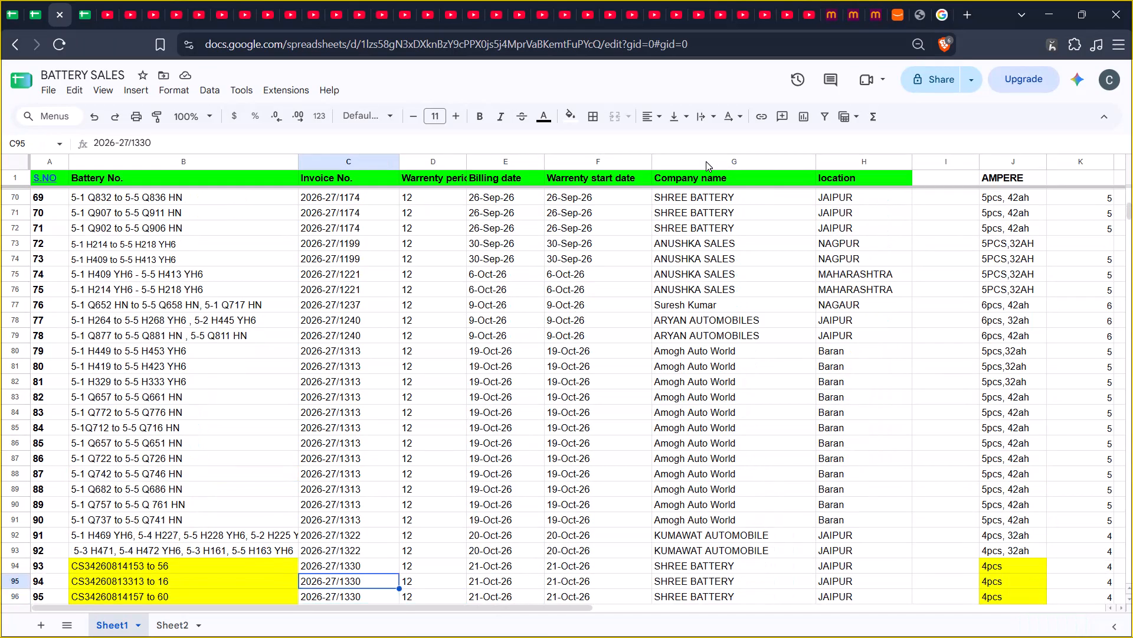
pyautogui.press('Up')
pyautogui.press('Up')
pyautogui.press('Up')
pyautogui.press('Up')
pyautogui.press('Up')
pyautogui.press('Up')
pyautogui.press('Up')
pyautogui.press('Up')
pyautogui.press('Up')
pyautogui.press('Up')
pyautogui.press('Up')
pyautogui.press('Up')
pyautogui.press('Up')
pyautogui.press('Up')
pyautogui.press('Up')
pyautogui.press('Up')
pyautogui.press('Up')
pyautogui.press('Up')
pyautogui.press('Up')
pyautogui.press('Up')
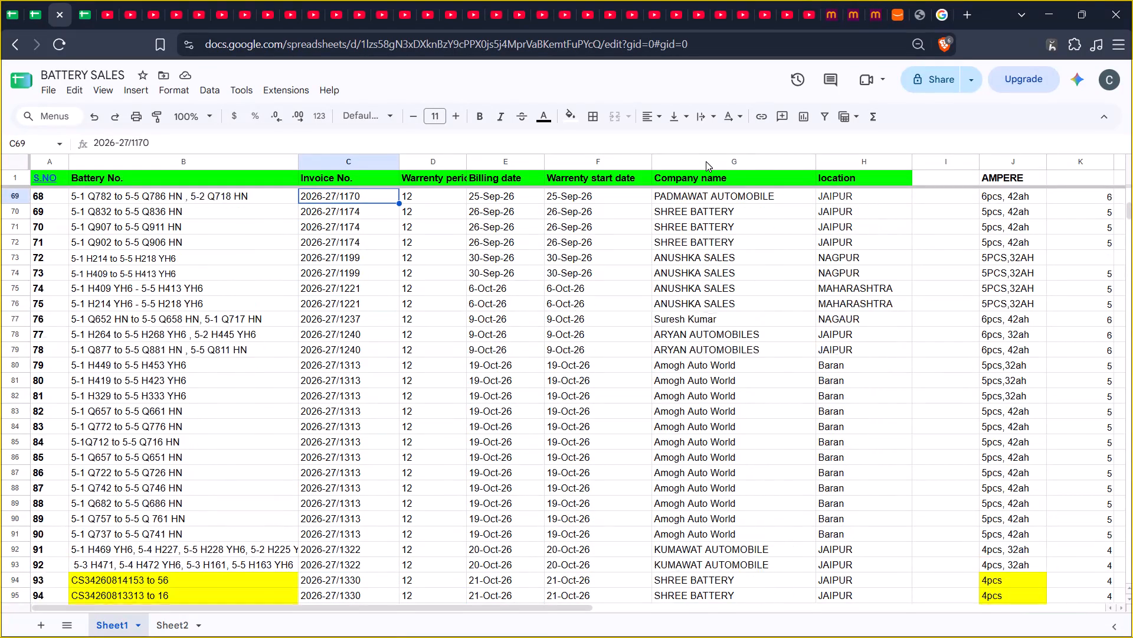
pyautogui.press('Down')
pyautogui.press('Down')
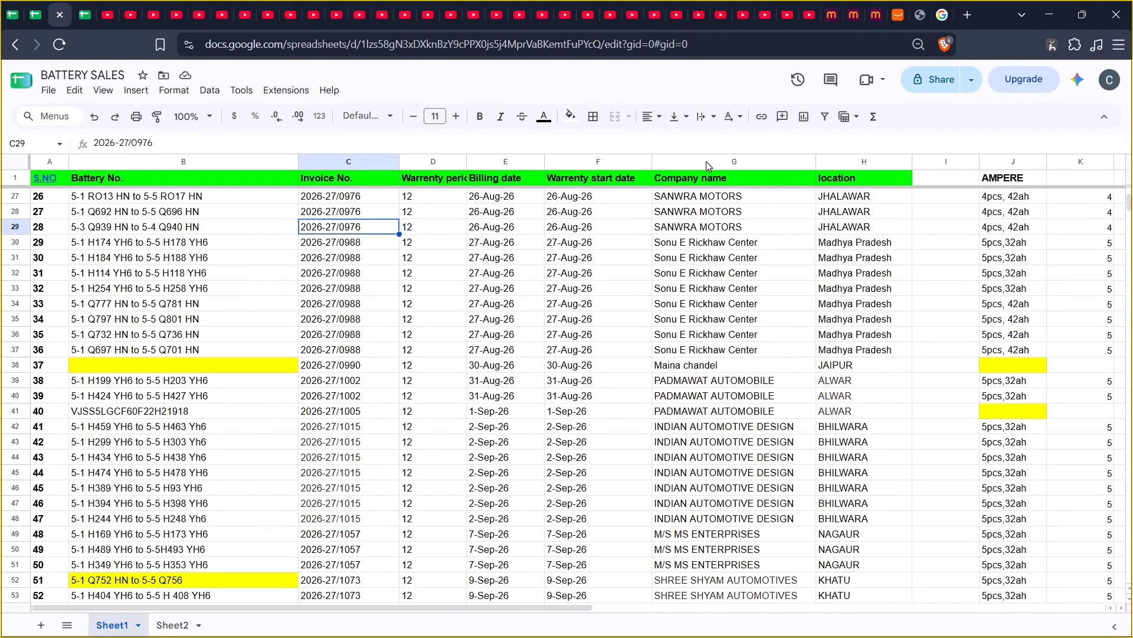
# Examine the entries in rows 38 to 48, including the yellow Battery No. and AMPERE cells of rows 38 and 41.
pyautogui.press('Down')
pyautogui.press('Down')
pyautogui.press('Down')
pyautogui.press('Down')
pyautogui.press('Down')
pyautogui.press('Down')
pyautogui.press('Down')
pyautogui.press('Down')
pyautogui.press('Down')
pyautogui.press('Right')
pyautogui.press('Right')
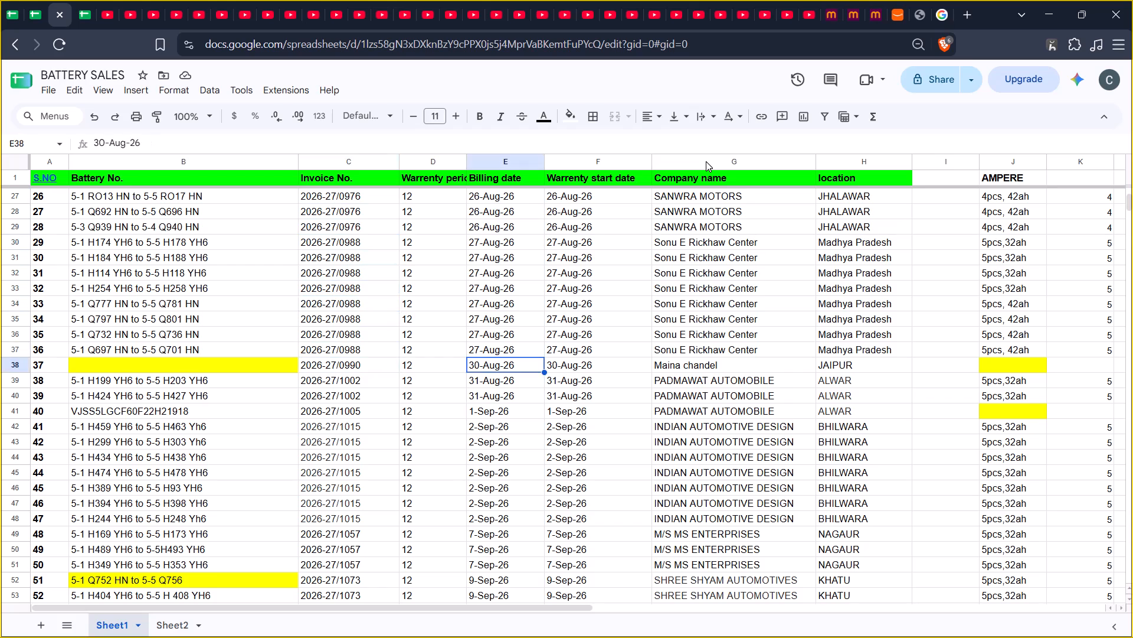
pyautogui.press('Right')
pyautogui.press('Down')
pyautogui.press('Left')
pyautogui.press('Down')
pyautogui.press('Right')
pyautogui.press('Right')
pyautogui.press('Right')
pyautogui.press('Right')
pyautogui.press('Down')
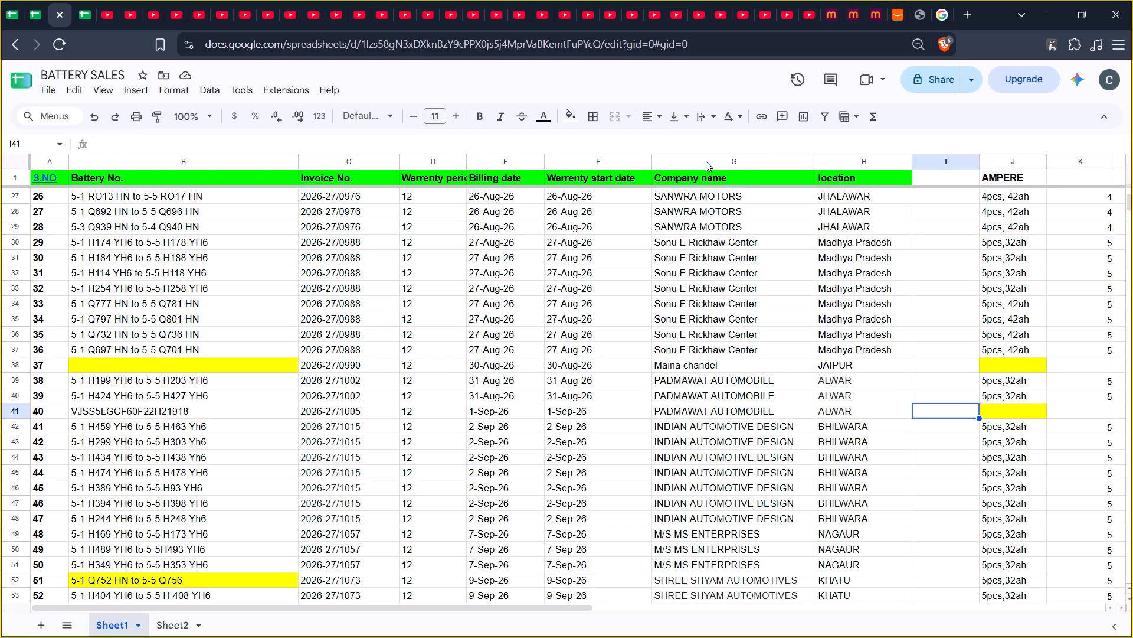
pyautogui.press('Left')
pyautogui.press('Down')
pyautogui.press('Left')
pyautogui.press('Down')
pyautogui.press('Left')
pyautogui.press('Down')
pyautogui.press('Left')
pyautogui.press('Down')
pyautogui.press('Left')
pyautogui.press('Down')
pyautogui.press('Left')
pyautogui.press('Down')
pyautogui.press('Left')
pyautogui.press('Down')
pyautogui.press('Left')
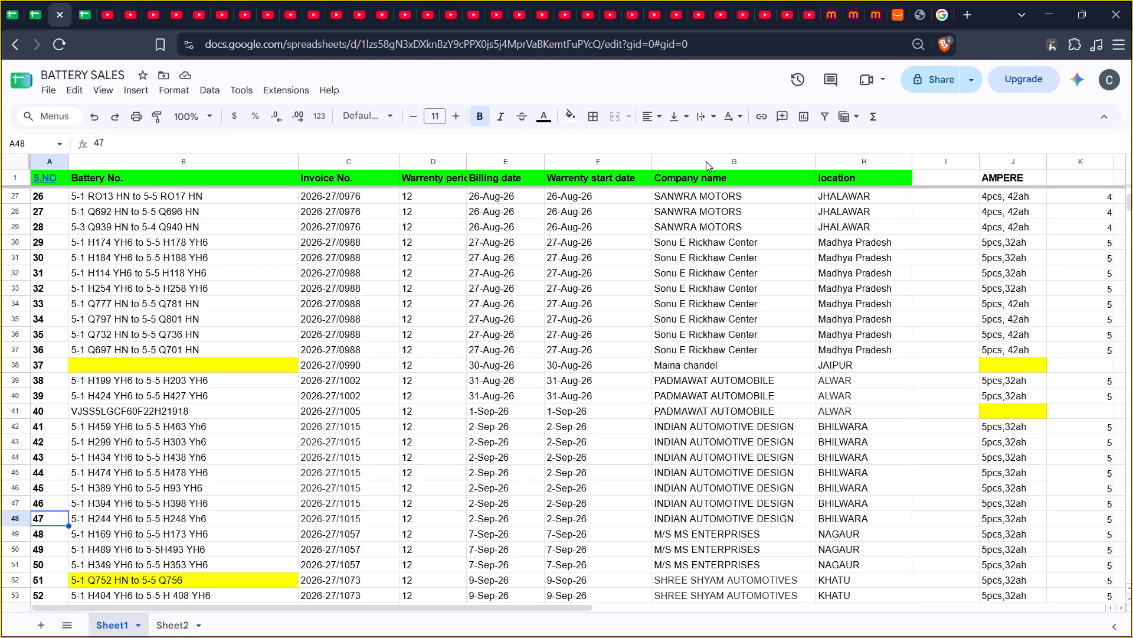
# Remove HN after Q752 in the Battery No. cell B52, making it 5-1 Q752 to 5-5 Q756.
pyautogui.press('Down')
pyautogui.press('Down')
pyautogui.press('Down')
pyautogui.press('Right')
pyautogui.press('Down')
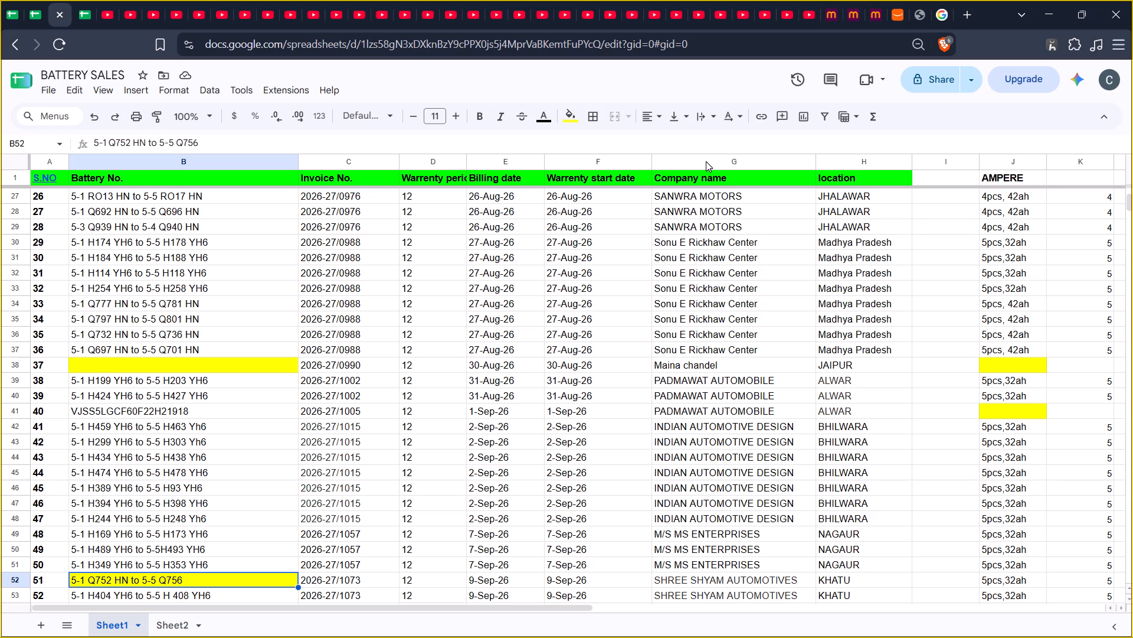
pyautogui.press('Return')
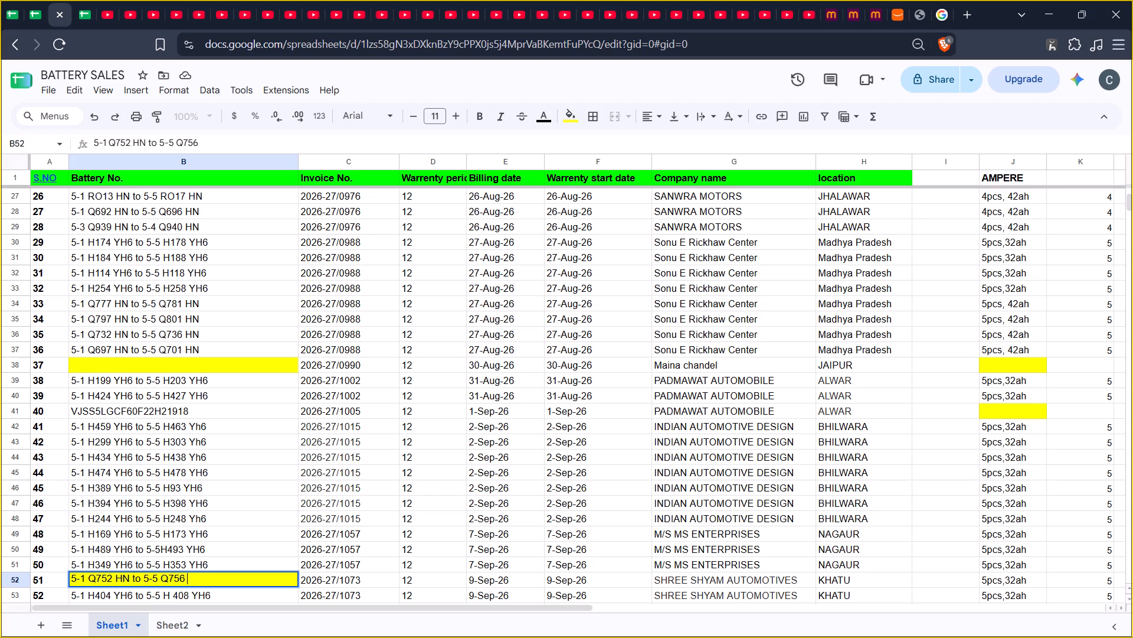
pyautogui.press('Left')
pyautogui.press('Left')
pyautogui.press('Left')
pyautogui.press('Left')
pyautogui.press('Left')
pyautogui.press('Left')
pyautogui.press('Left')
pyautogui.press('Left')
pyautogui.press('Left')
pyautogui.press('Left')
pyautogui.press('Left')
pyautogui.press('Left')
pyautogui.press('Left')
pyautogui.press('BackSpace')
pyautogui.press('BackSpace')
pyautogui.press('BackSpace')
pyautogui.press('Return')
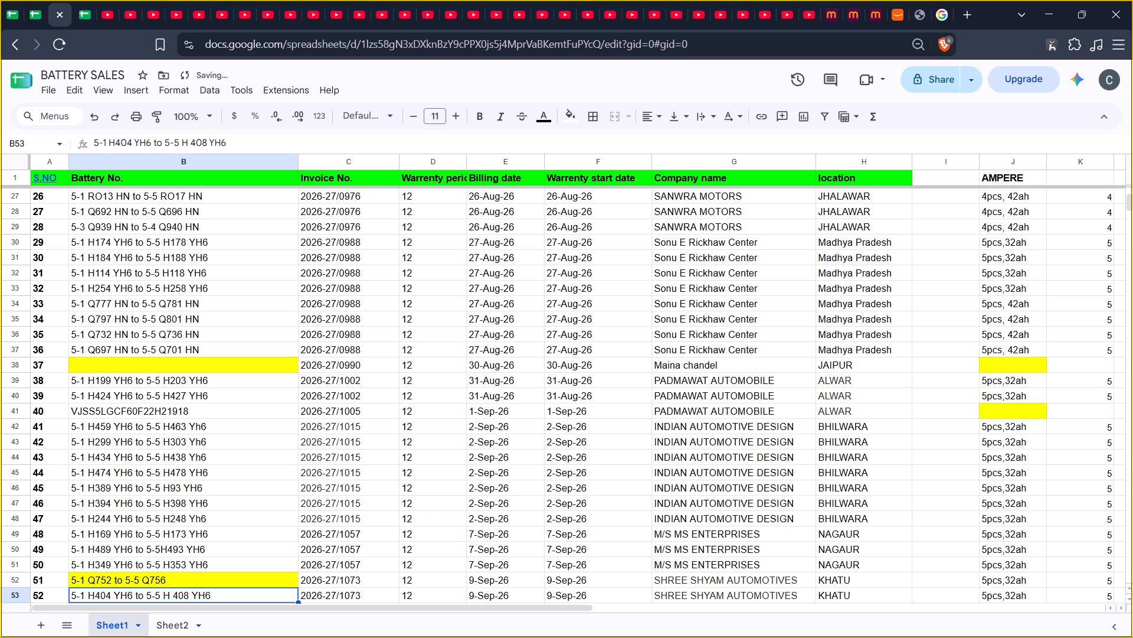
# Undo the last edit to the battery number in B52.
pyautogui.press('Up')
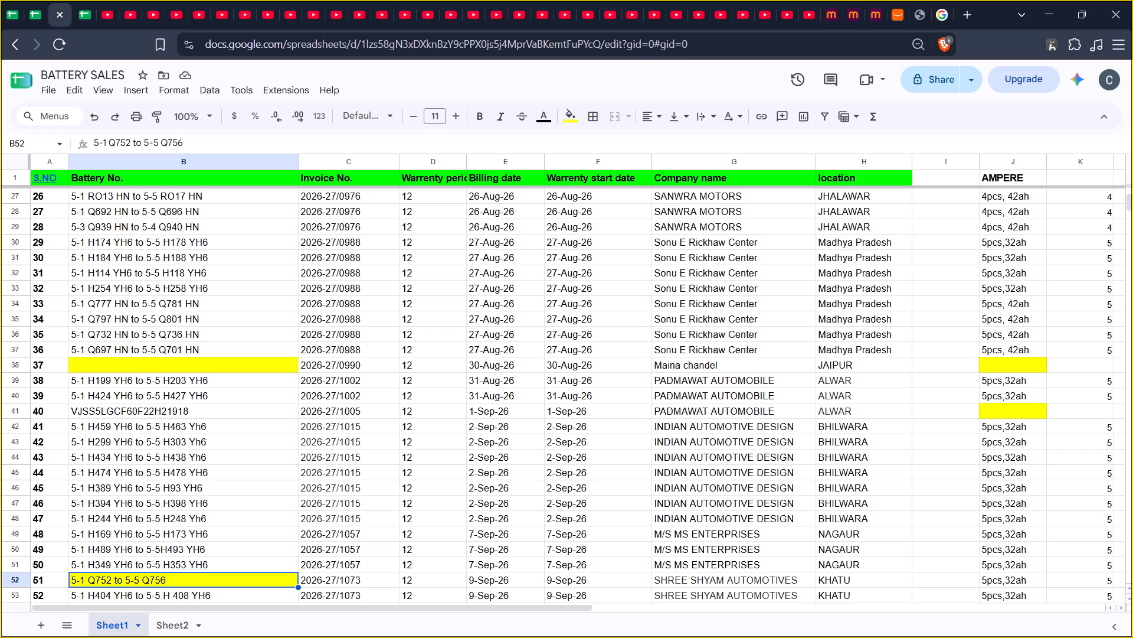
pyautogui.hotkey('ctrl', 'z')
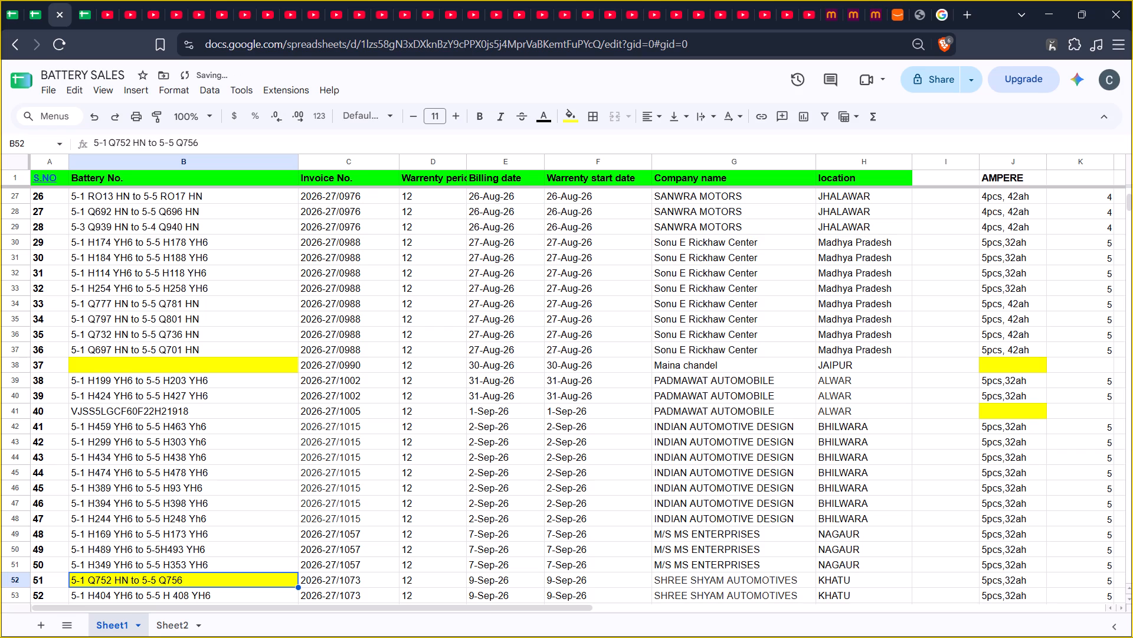
# Copy HN within B52 and append it after Q756, making the battery number 5-1 Q752 HN to 5-5 Q756 HN.
pyautogui.press('Right')
pyautogui.press('Left')
pyautogui.press('Left')
pyautogui.press('Right')
pyautogui.press('Return')
pyautogui.press('Left')
pyautogui.press('Left')
pyautogui.press('Left')
pyautogui.press('Left')
pyautogui.press('Left')
pyautogui.press('Left')
pyautogui.press('Left')
pyautogui.press('Left')
pyautogui.press('Left')
pyautogui.press('Left')
pyautogui.press('Left')
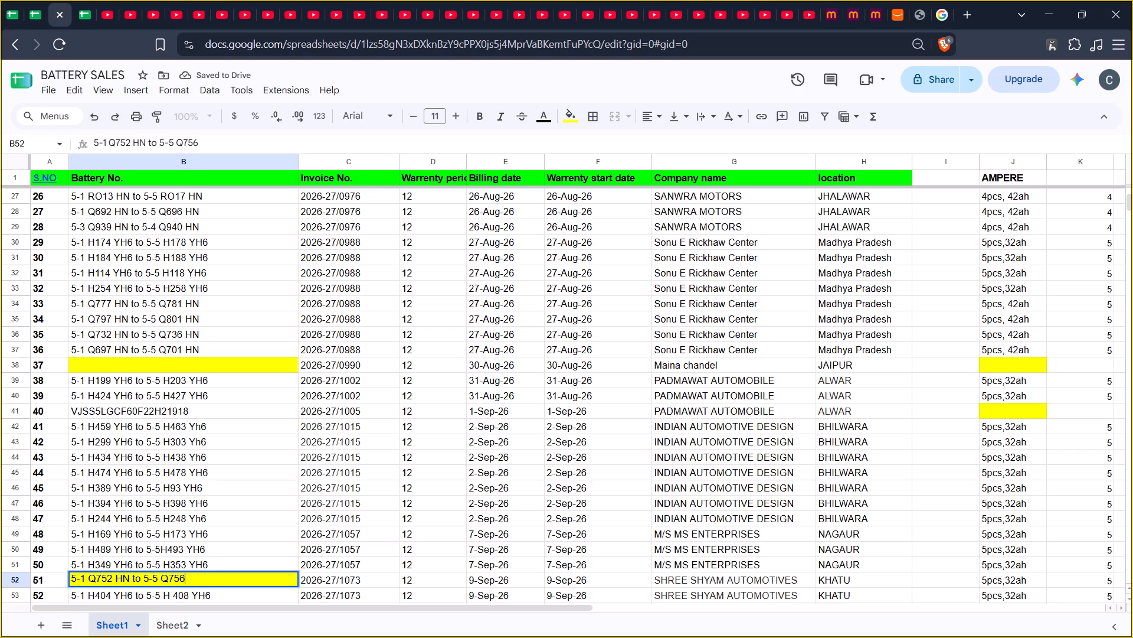
pyautogui.press('Left')
pyautogui.press('Left')
pyautogui.hotkey('shift', 'Left')
pyautogui.hotkey('shift', 'Left')
pyautogui.hotkey('ctrl', 'c')
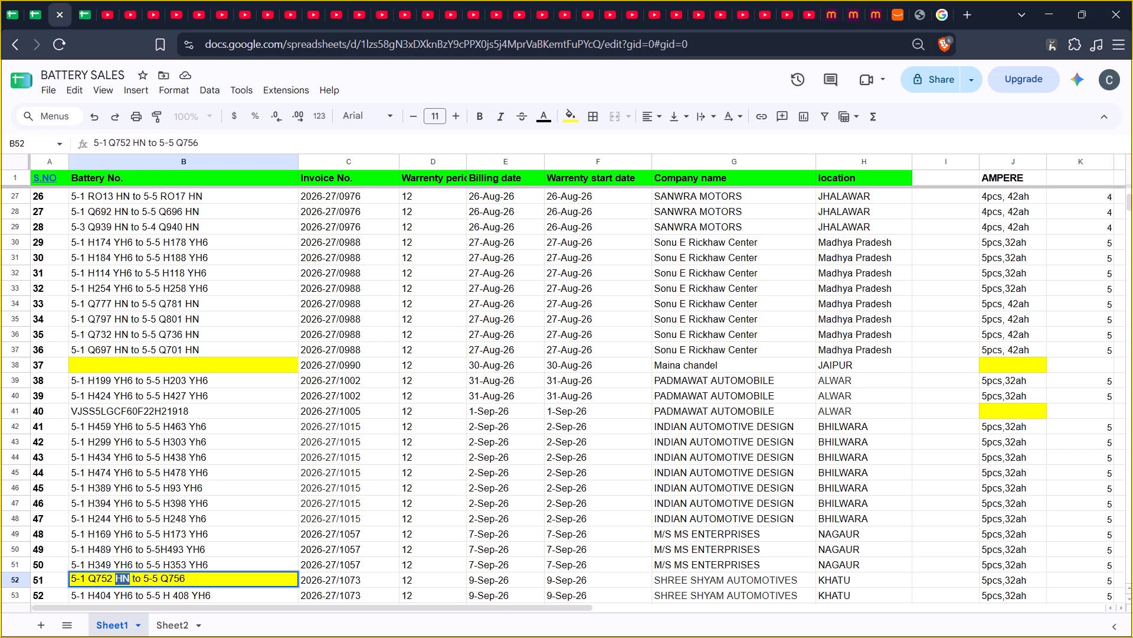
pyautogui.press('Right')
pyautogui.press('Right')
pyautogui.press('Right')
pyautogui.press('Right')
pyautogui.press('Right')
pyautogui.press('Right')
pyautogui.press('Right')
pyautogui.press('Right')
pyautogui.press('Right')
pyautogui.press('Right')
pyautogui.press('Right')
pyautogui.press('Right')
pyautogui.press('Right')
pyautogui.press('Right')
pyautogui.hotkey('ctrl', 'v')
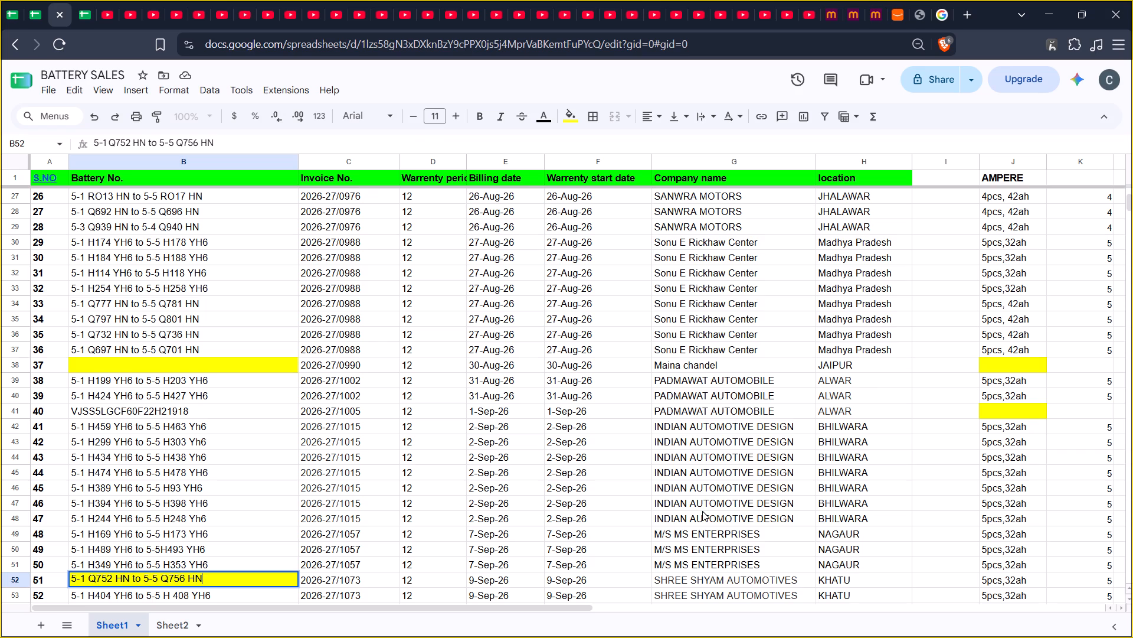
pyautogui.press('Right')
pyautogui.press('Right')
pyautogui.press('Right')
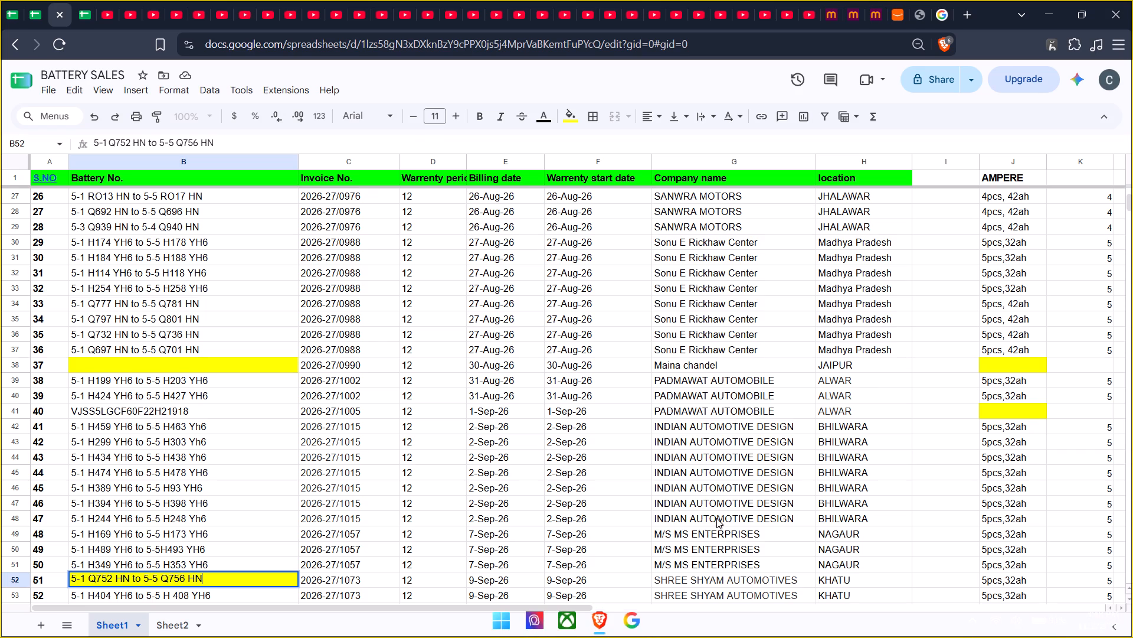
pyautogui.click(708, 578)
# Examine the AMPERE values and other entries of the SHREE SHYAM AUTOMOTIVES rows for invoice 2026-27/1073, rows 52 to 56.
pyautogui.press('Right')
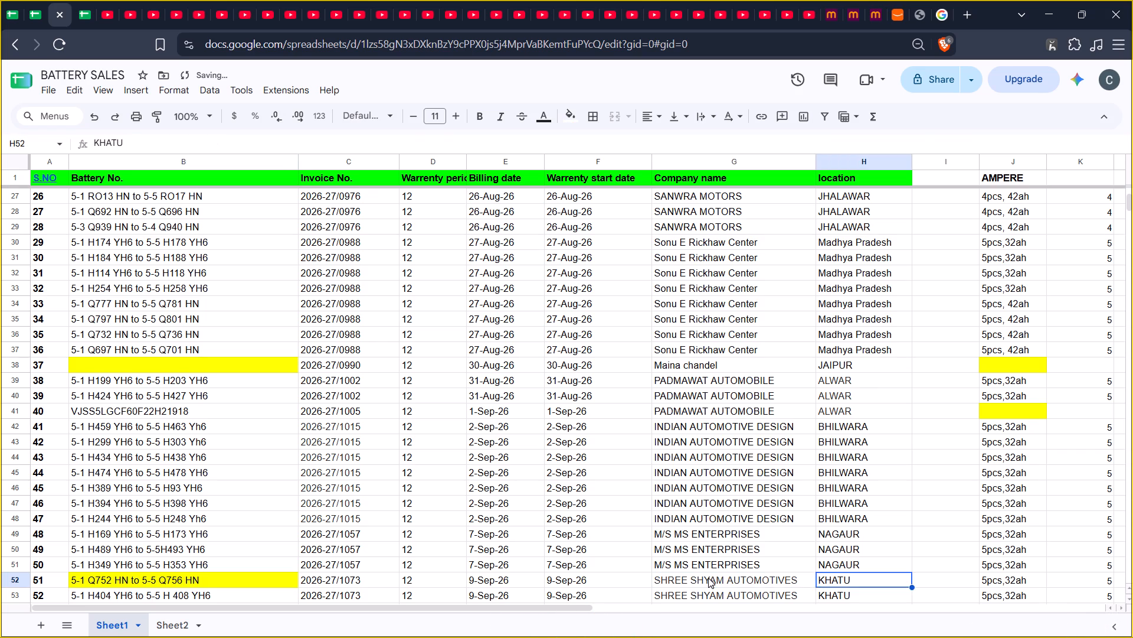
pyautogui.press('Right')
pyautogui.press('Right')
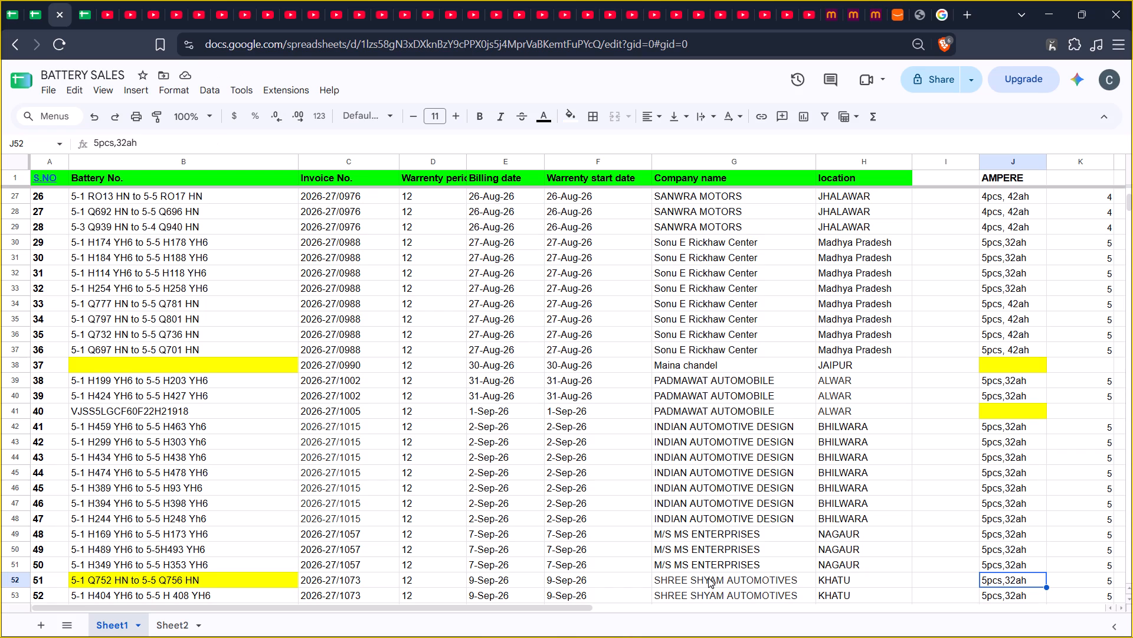
pyautogui.press('Down')
pyautogui.press('Down')
pyautogui.press('Up')
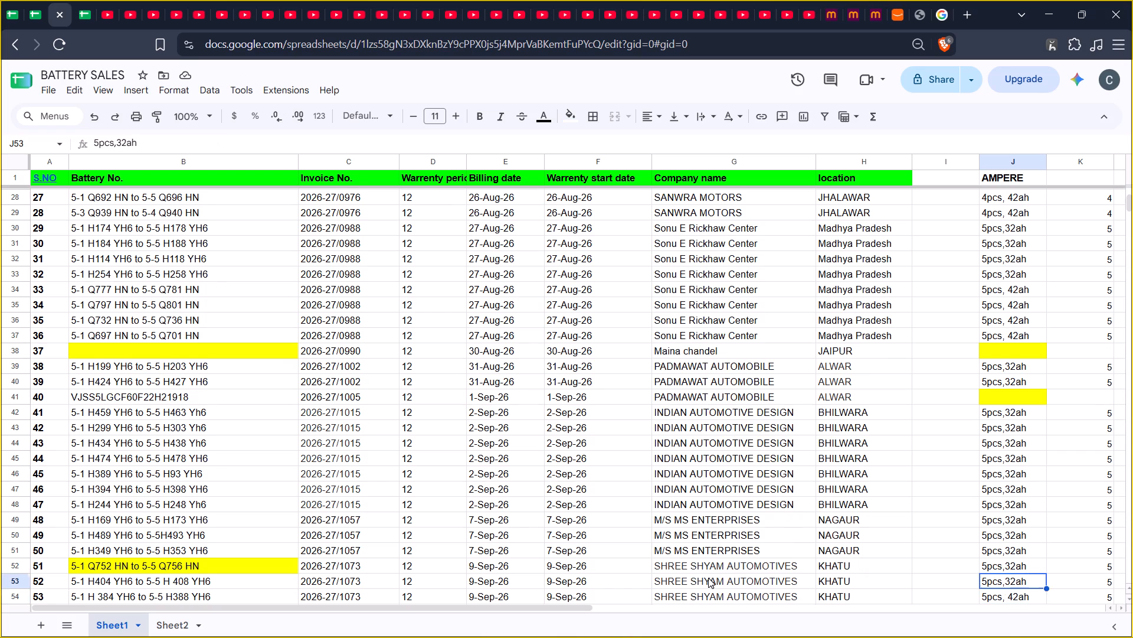
pyautogui.press('Up')
pyautogui.press('Down')
pyautogui.press('Down')
pyautogui.press('Down')
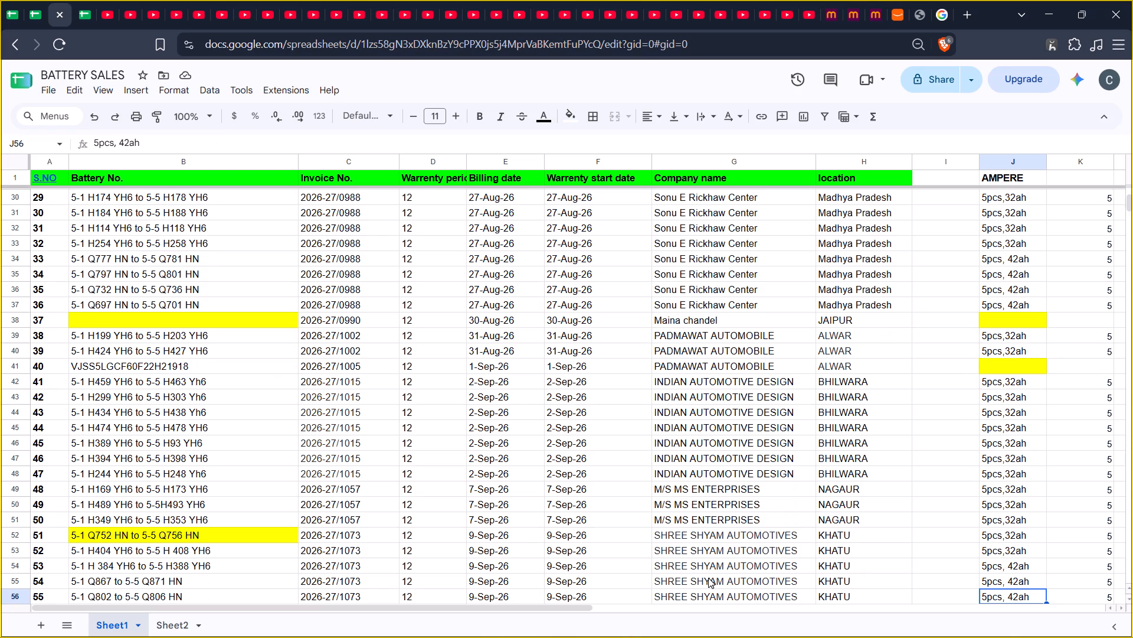
pyautogui.press('Down')
pyautogui.press('Up')
pyautogui.press('Up')
pyautogui.press('Up')
pyautogui.press('Left')
pyautogui.press('Down')
pyautogui.press('Left')
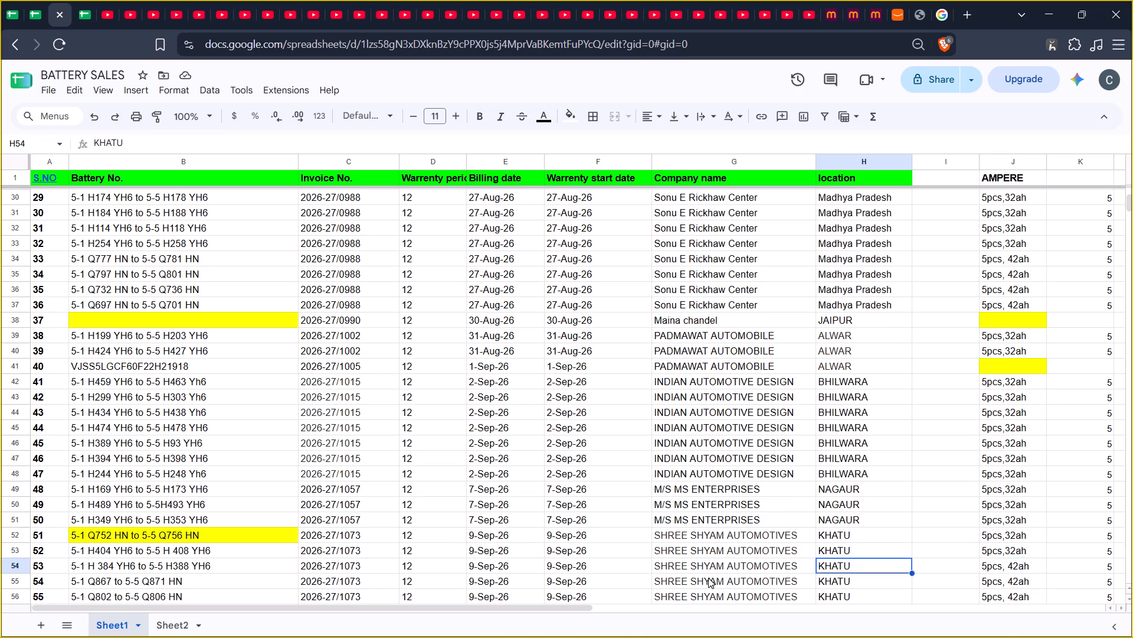
pyautogui.press('Left')
pyautogui.press('Left')
pyautogui.press('Left')
pyautogui.press('Left')
pyautogui.press('Down')
pyautogui.press('Right')
pyautogui.press('Right')
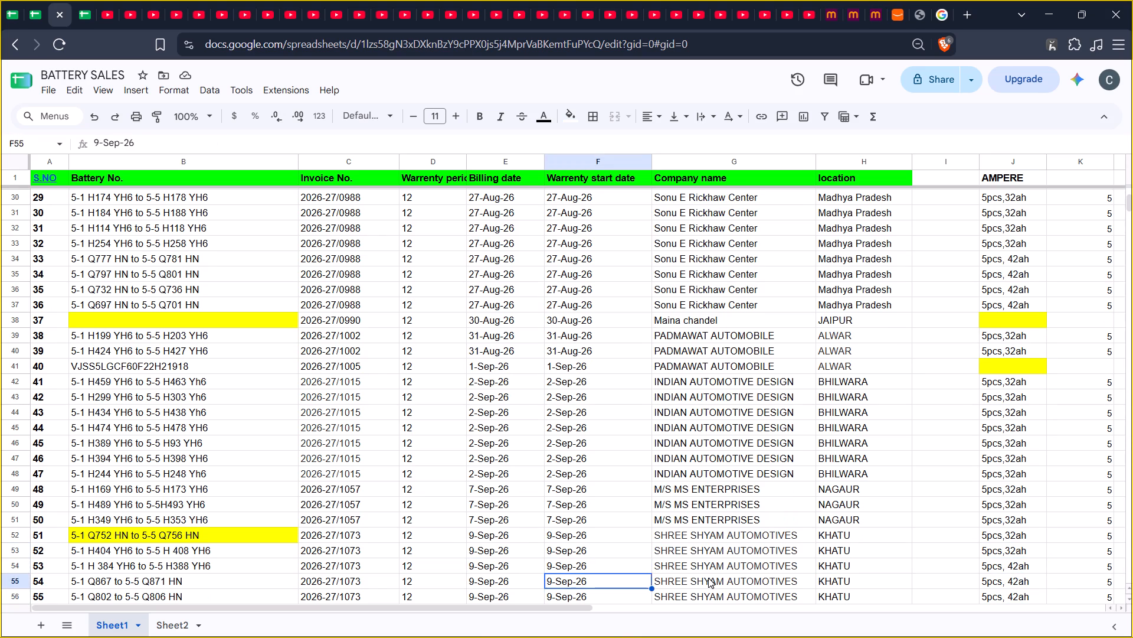
# Examine the AMPERE values in J54 to J56 for the last three SHREE SHYAM AUTOMOTIVES rows.
pyautogui.press('Right')
pyautogui.press('Right')
pyautogui.press('Right')
pyautogui.press('Down')
pyautogui.press('Down')
pyautogui.press('Up')
pyautogui.press('Right')
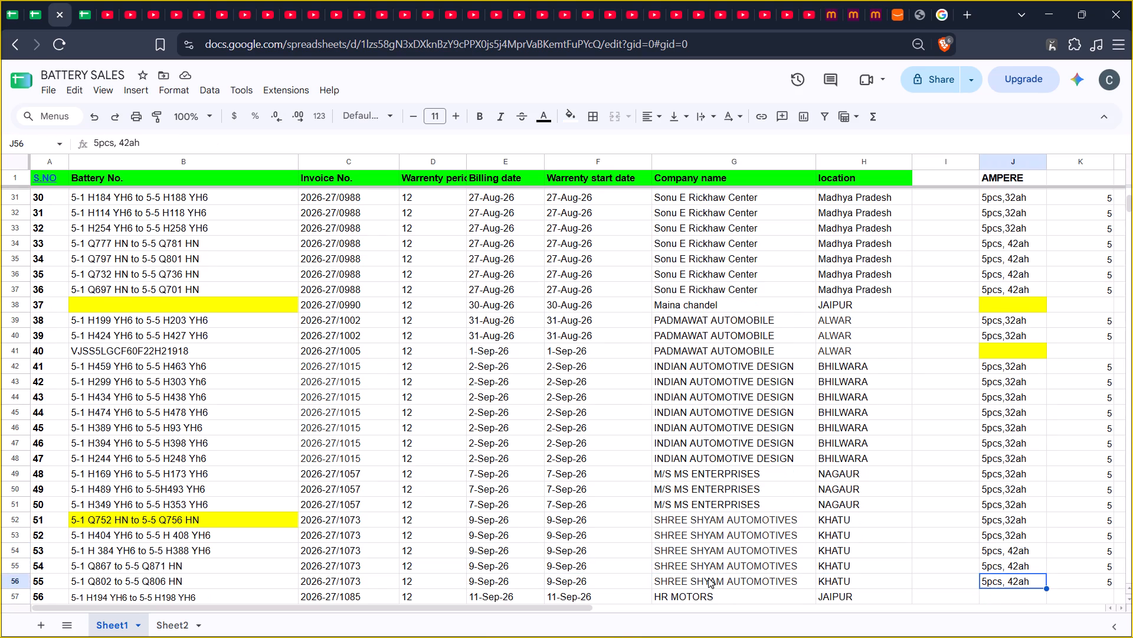
pyautogui.press('Up')
pyautogui.press('Up')
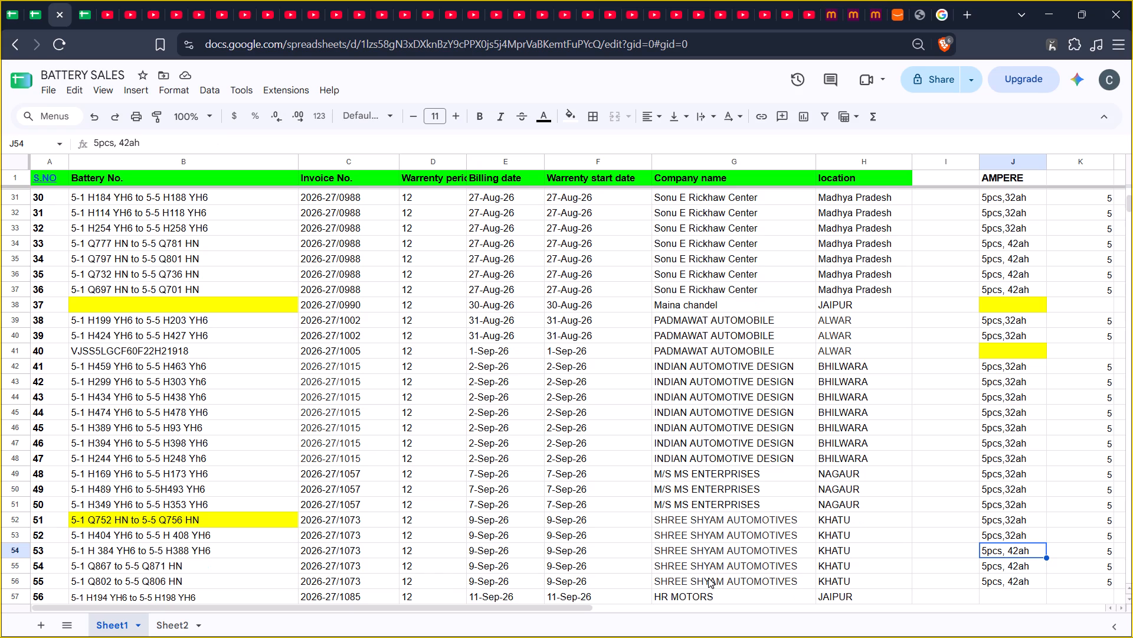
pyautogui.press('Down')
pyautogui.press('Down')
pyautogui.press('Up')
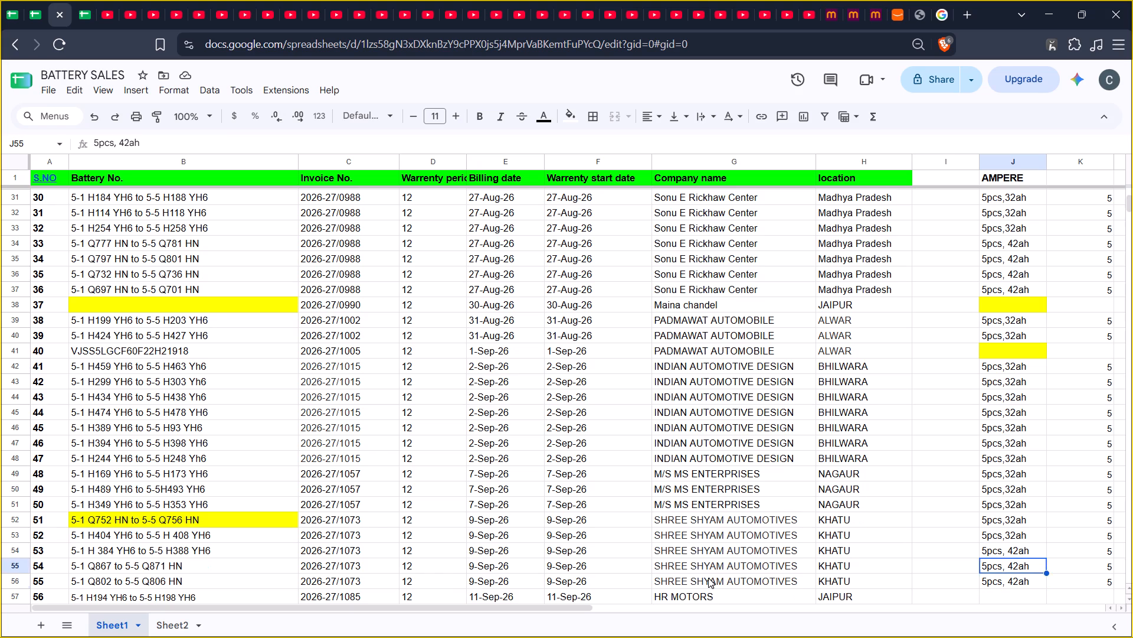
pyautogui.press('Up')
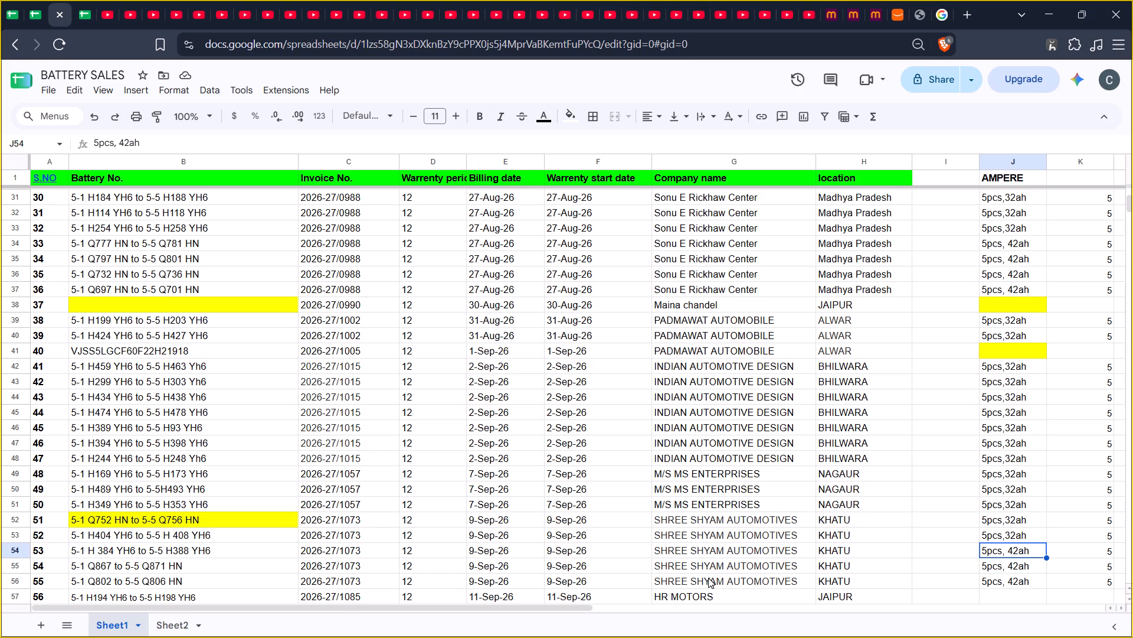
# Compare the battery numbers in B54 and B55 with their AMPERE entries for invoice 2026-27/1073.
pyautogui.press('Left')
pyautogui.press('Left')
pyautogui.press('Down')
pyautogui.press('Left')
pyautogui.press('Left')
pyautogui.press('Left')
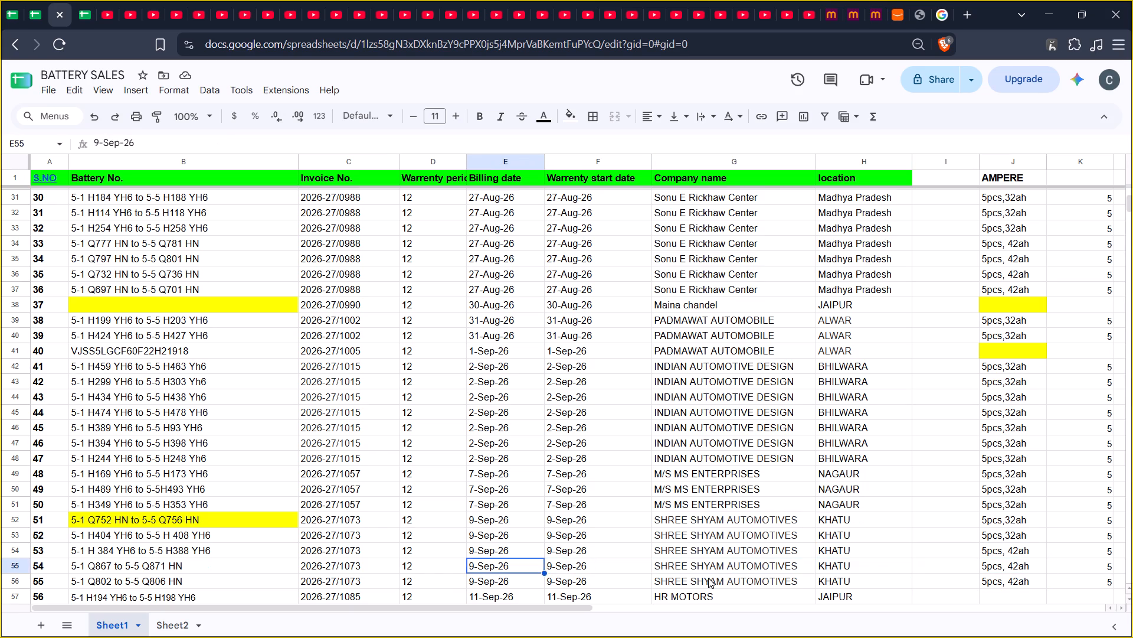
pyautogui.press('Left')
pyautogui.press('Left')
pyautogui.press('Left')
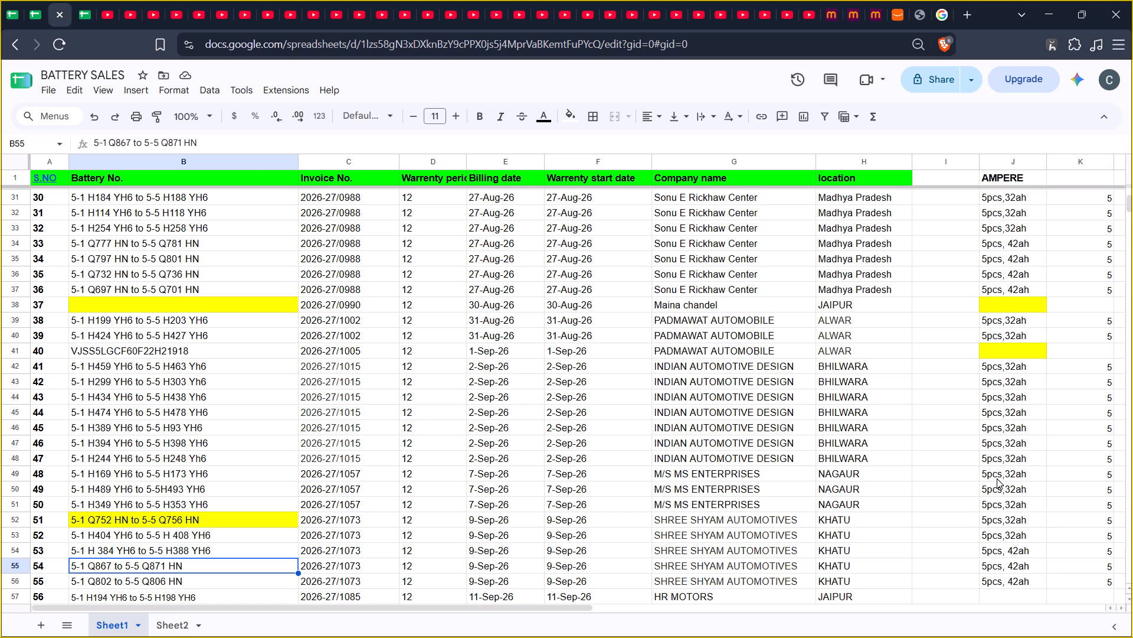
pyautogui.press('Right')
pyautogui.press('Left')
pyautogui.press('Up')
pyautogui.press('Right')
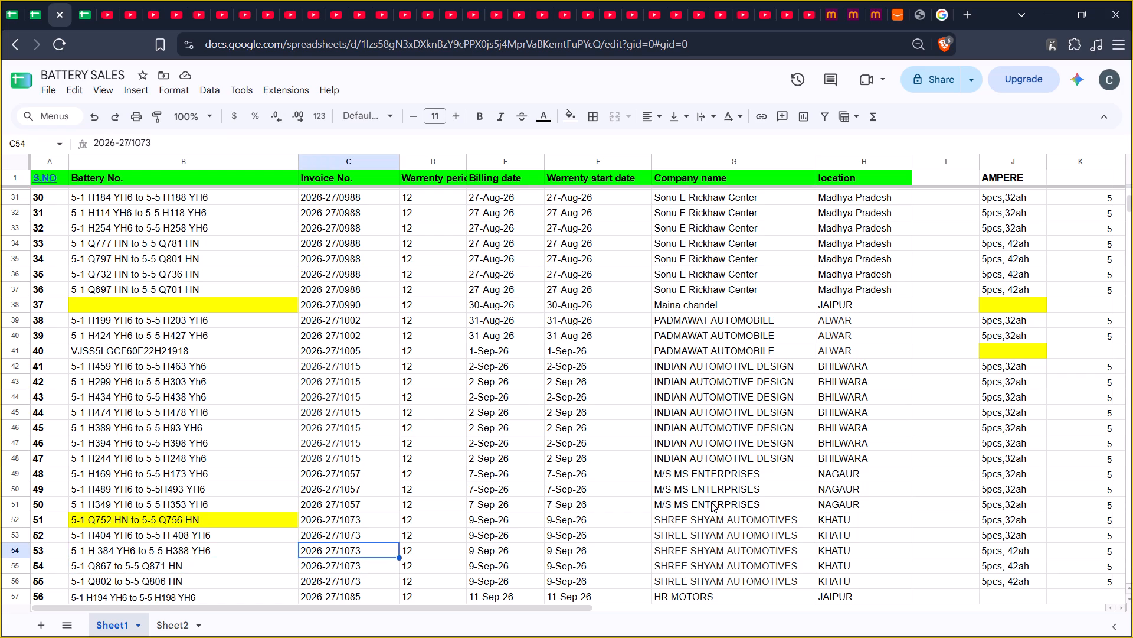
# Select the SHREE SHYAM AUTOMOTIVES rows 52 to 56 and review their entries from serial number across to AMPERE.
pyautogui.press('Up')
pyautogui.press('Up')
pyautogui.hotkey('shift', 'Down')
pyautogui.hotkey('shift', 'Down')
pyautogui.hotkey('shift', 'Down')
pyautogui.hotkey('shift', 'Down')
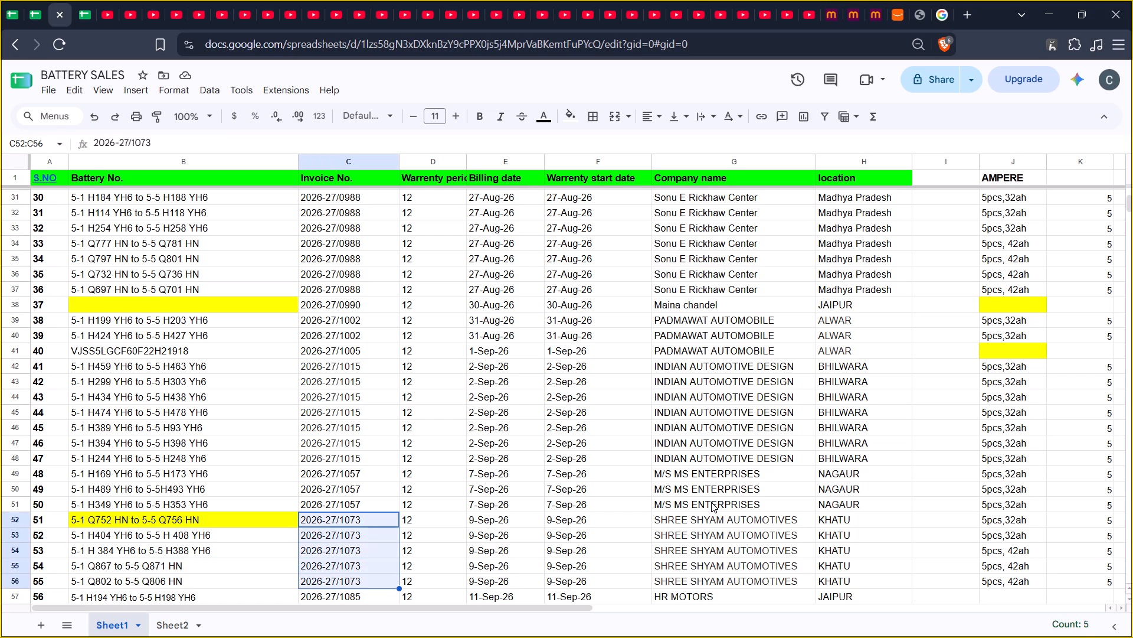
pyautogui.hotkey('shift', 'Right')
pyautogui.hotkey('shift', 'Right')
pyautogui.hotkey('shift', 'Right')
pyautogui.hotkey('shift', 'Right')
pyautogui.hotkey('shift', 'Right')
pyautogui.hotkey('shift', 'Right')
pyautogui.hotkey('shift', 'Right')
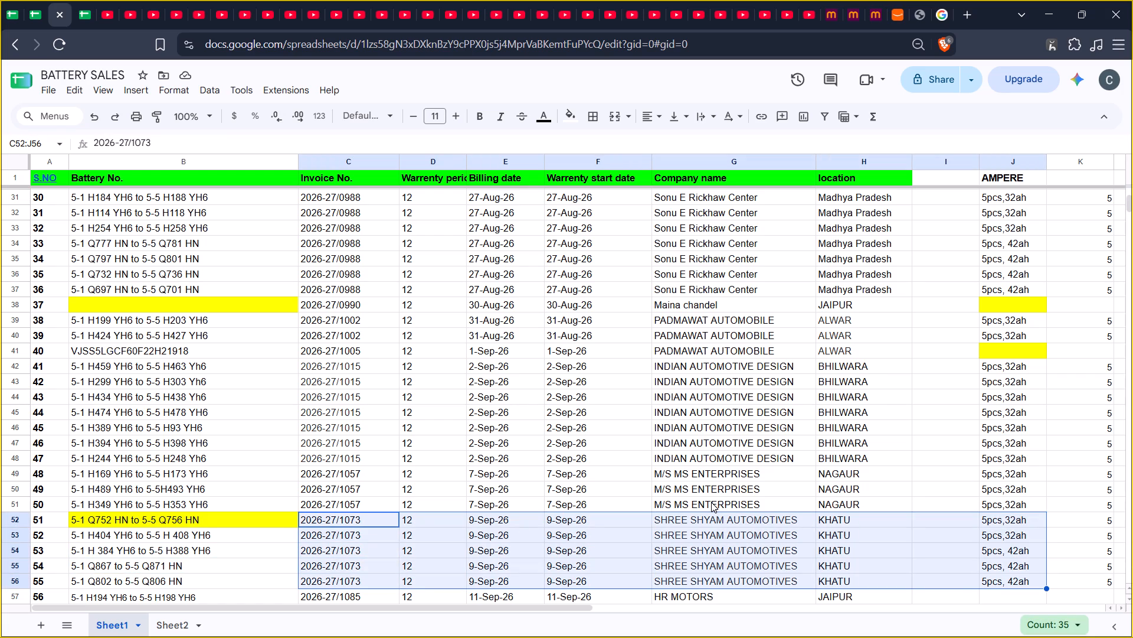
pyautogui.hotkey('shift', 'Left')
pyautogui.hotkey('shift', 'Left')
pyautogui.hotkey('shift', 'Left')
pyautogui.hotkey('shift', 'Left')
pyautogui.hotkey('shift', 'Left')
pyautogui.hotkey('shift', 'Left')
pyautogui.hotkey('shift', 'Left')
pyautogui.hotkey('shift', 'Left')
pyautogui.hotkey('shift', 'Left')
pyautogui.hotkey('shift', 'Left')
pyautogui.hotkey('shift', 'Left')
pyautogui.hotkey('shift', 'Left')
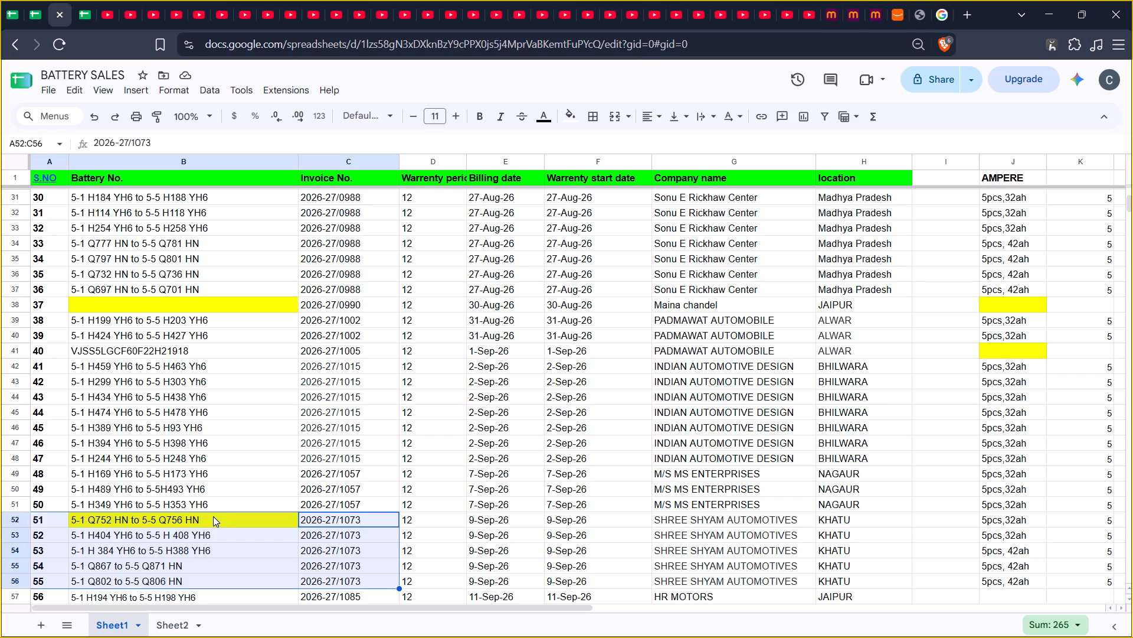
# Review the rows above invoice 2026-27/1073, back up to the PADMAWAT AUTOMOBILE entry for invoice 2026-27/1005 in row 41.
pyautogui.hscroll(1, 213, 516)
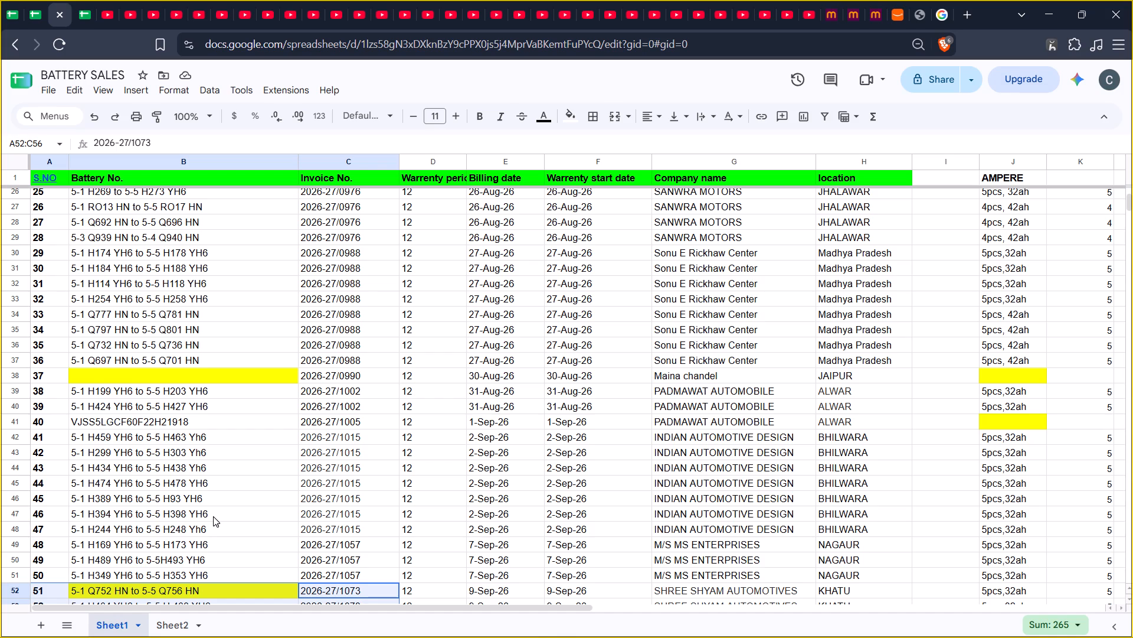
pyautogui.press('Down')
pyautogui.press('Down')
pyautogui.press('Right')
pyautogui.press('Right')
pyautogui.press('Up')
pyautogui.press('Up')
pyautogui.press('Up')
pyautogui.press('Up')
pyautogui.press('Up')
pyautogui.press('Up')
pyautogui.press('Up')
pyautogui.press('Up')
pyautogui.press('Up')
pyautogui.press('Up')
pyautogui.press('Up')
pyautogui.press('Up')
pyautogui.press('Up')
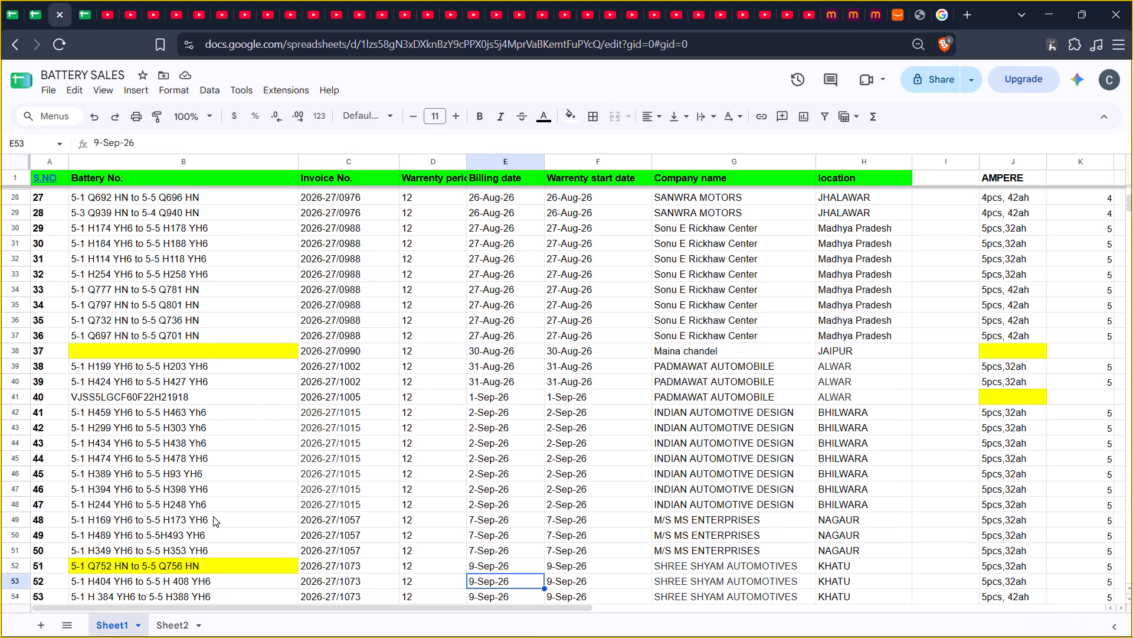
pyautogui.press('Right')
pyautogui.press('Right')
pyautogui.press('Right')
pyautogui.press('Left')
pyautogui.press('Left')
pyautogui.press('Left')
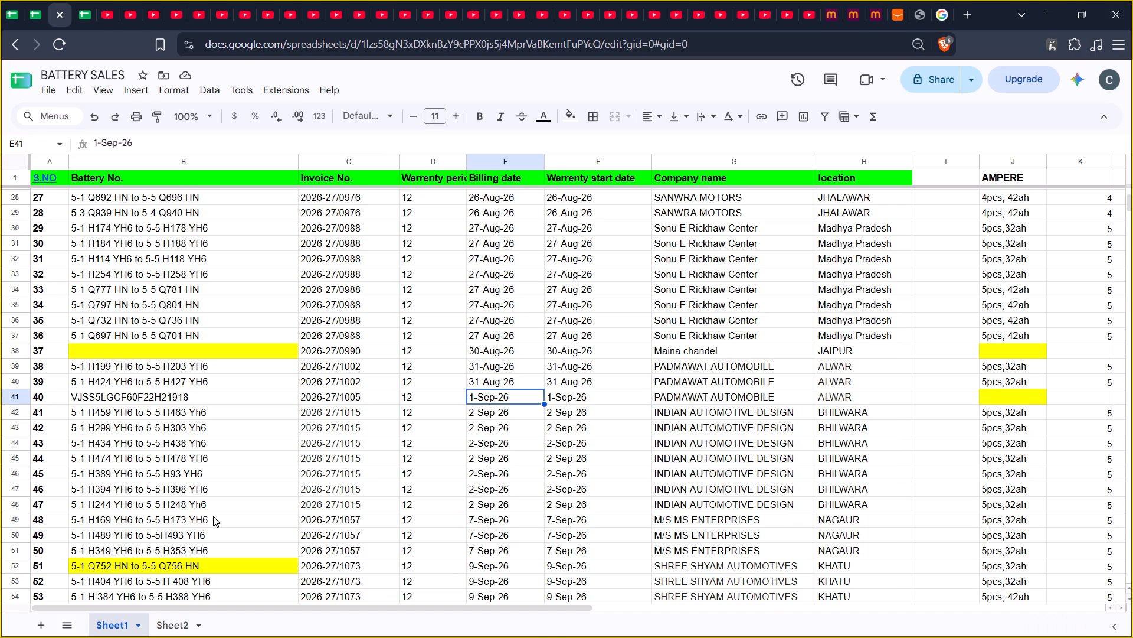
# Examine the PADMAWAT AUTOMOBILE entry for invoice 2026-27/1005 in row 41, from its battery number across to the AMPERE cell.
pyautogui.press('Left')
pyautogui.press('Left')
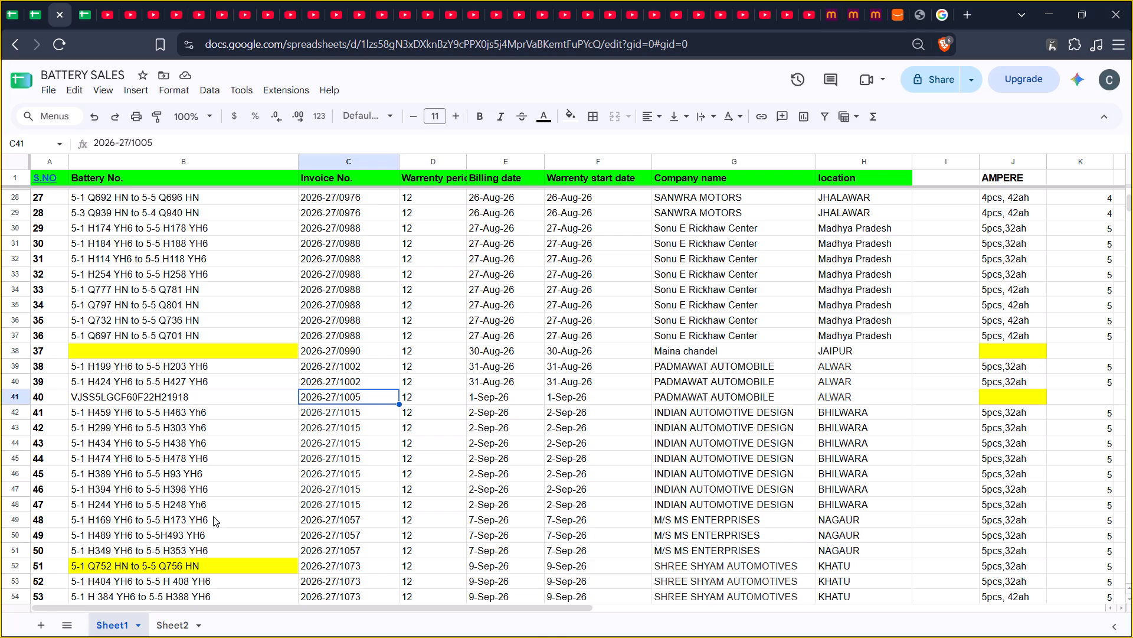
pyautogui.press('Down')
pyautogui.press('Left')
pyautogui.press('Up')
pyautogui.press('Right')
pyautogui.press('Left')
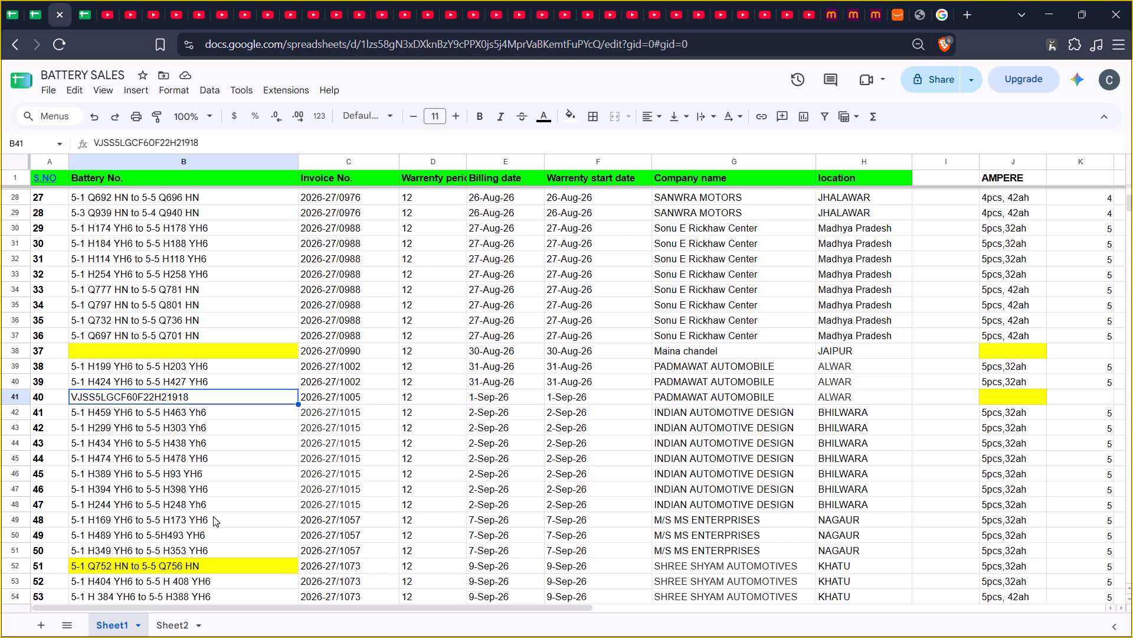
pyautogui.press('Right')
pyautogui.press('Right')
pyautogui.press('Right')
pyautogui.press('Right')
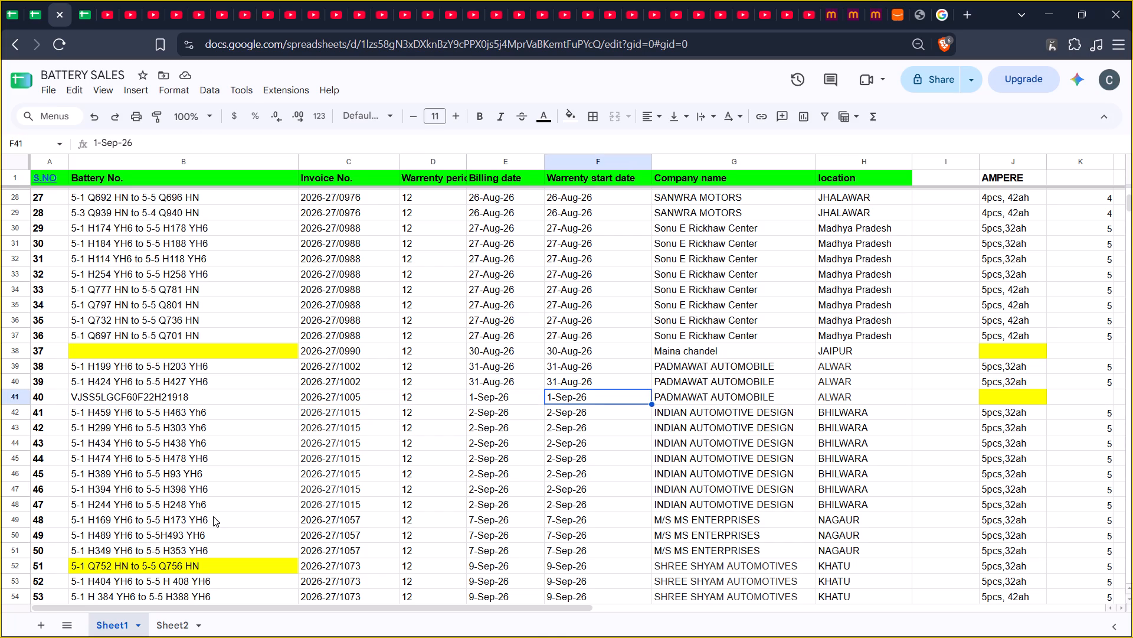
pyautogui.press('Right')
pyautogui.press('Right')
pyautogui.press('Right')
pyautogui.press('Right')
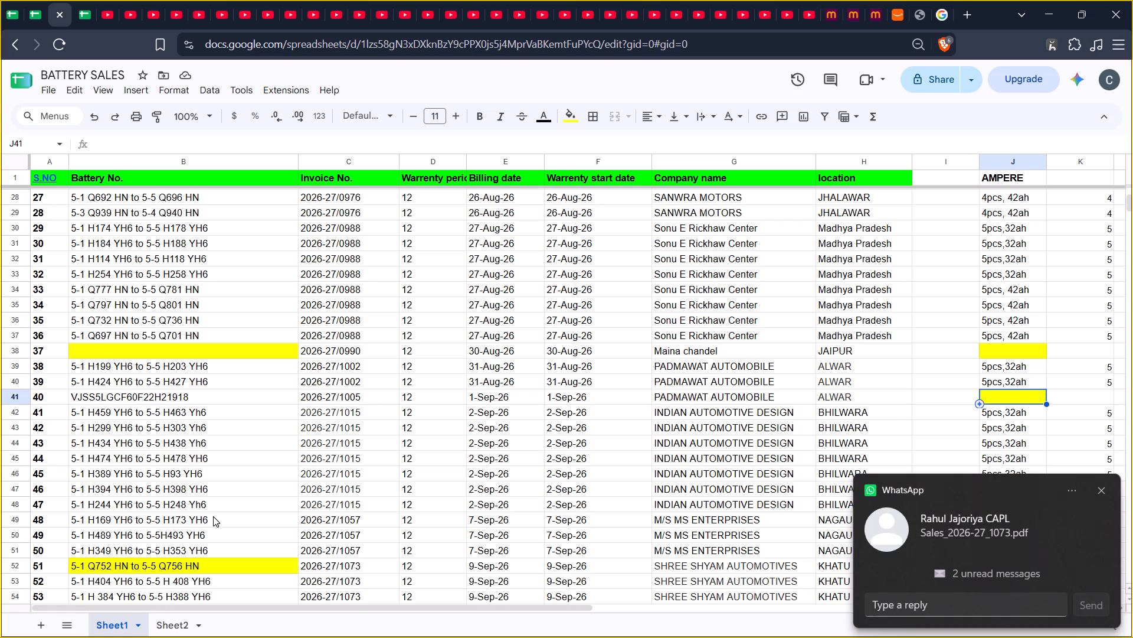
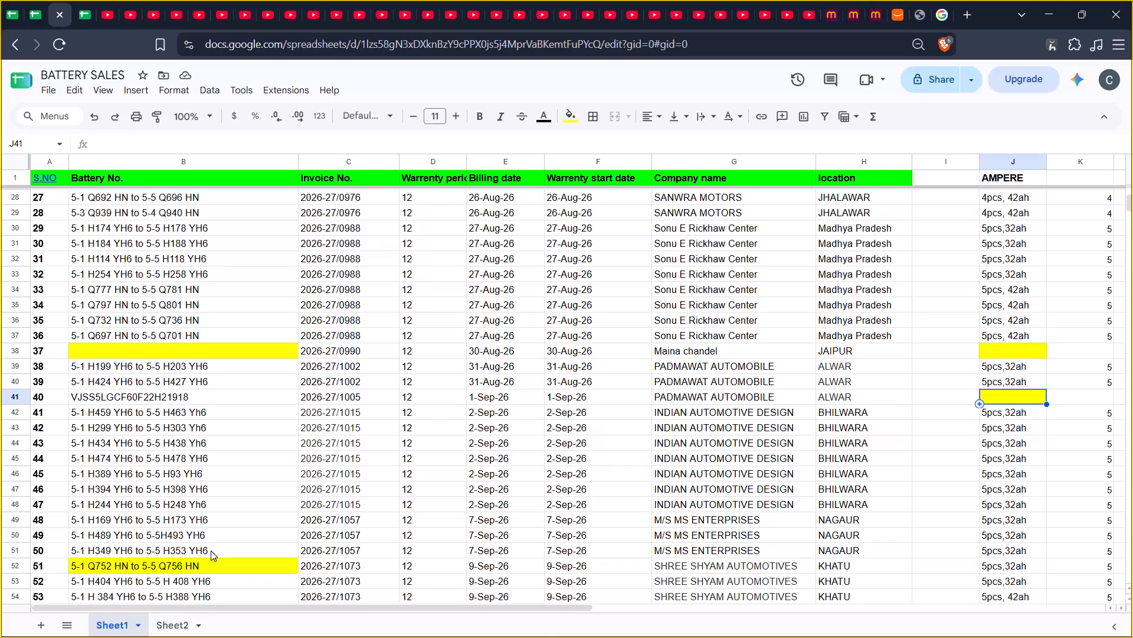
# Review the battery rows from invoice 2026-27/1005 down through the SHREE SHYAM AUTOMOTIVES entries to the first HR MOTORS rows.
pyautogui.scroll(-1, 211, 551)
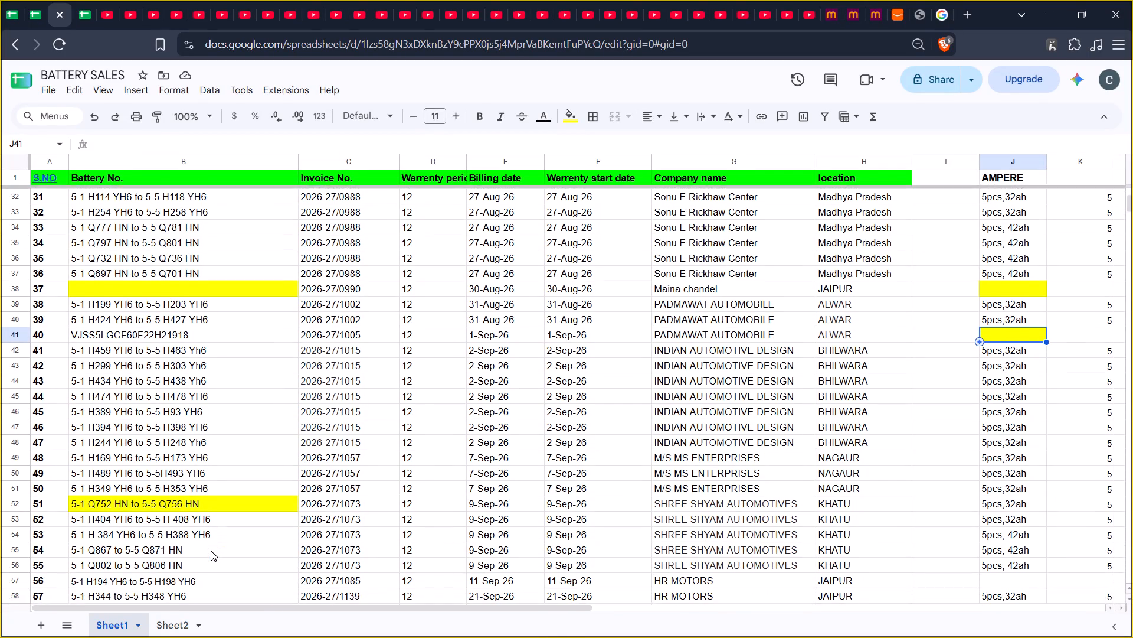
pyautogui.scroll(-2, 211, 551)
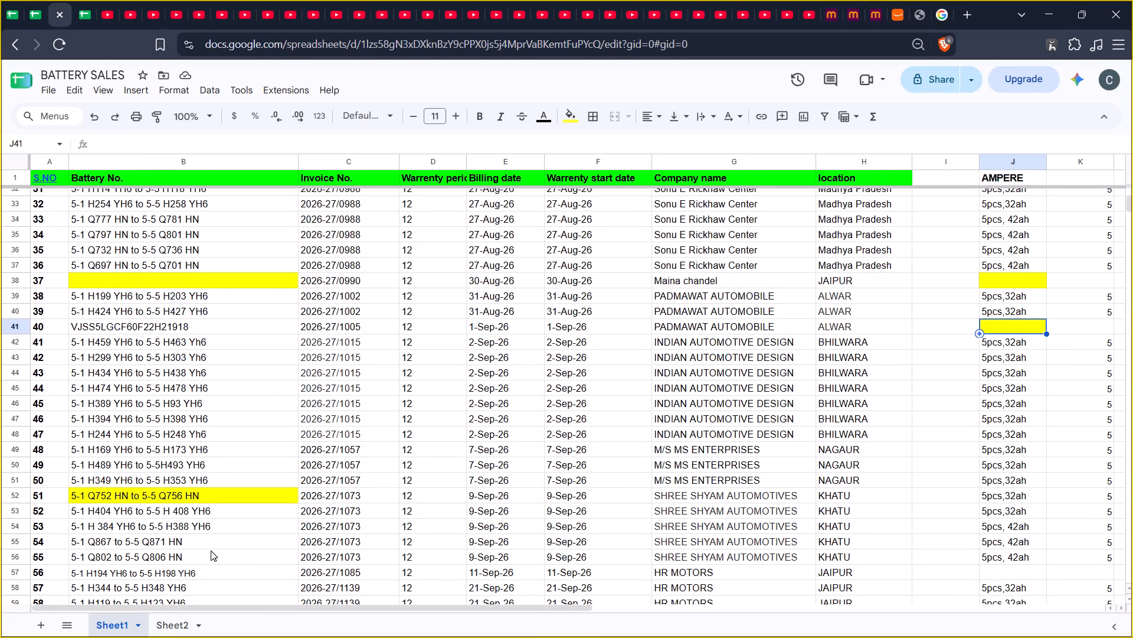
pyautogui.scroll(-1, 211, 551)
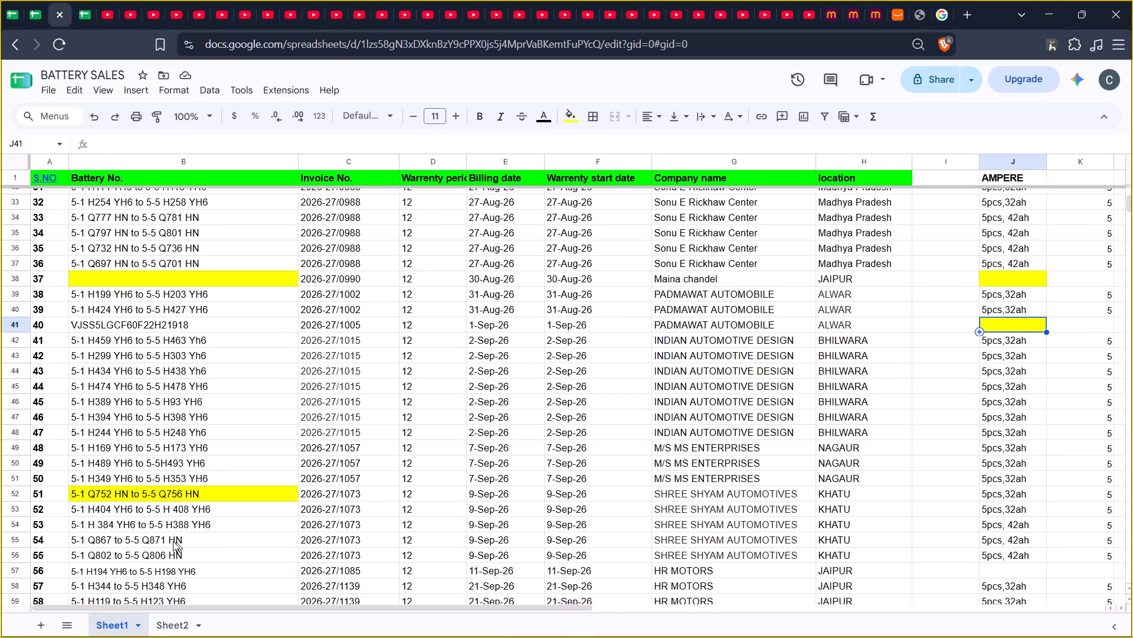
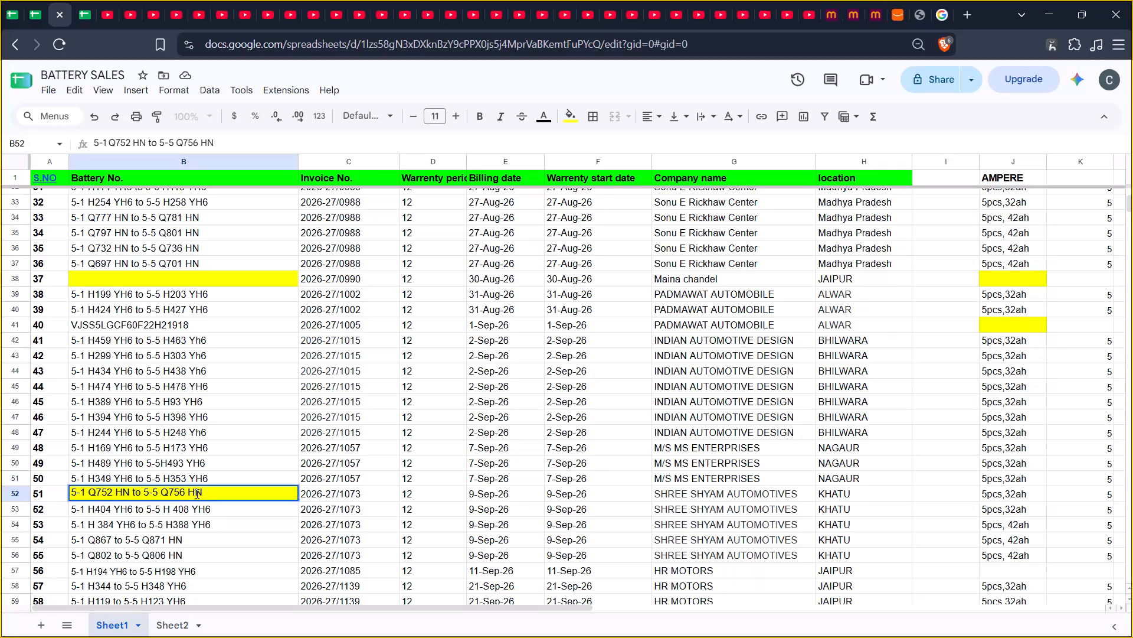
# Copy the battery number 5-1 Q752 HN to 5-5 Q756 HN from B52 and clear the cell's text.
pyautogui.hotkey('shift', 'Left')
pyautogui.hotkey('shift', 'Left')
pyautogui.hotkey('shift', 'Left')
pyautogui.hotkey('shift', 'Left')
pyautogui.hotkey('shift', 'Left')
pyautogui.hotkey('shift', 'Left')
pyautogui.hotkey('shift', 'Left')
pyautogui.hotkey('shift', 'Left')
pyautogui.hotkey('shift', 'Left')
pyautogui.hotkey('shift', 'Left')
pyautogui.hotkey('shift', 'Left')
pyautogui.hotkey('shift', 'Left')
pyautogui.hotkey('shift', 'Left')
pyautogui.hotkey('shift', 'Left')
pyautogui.hotkey('shift', 'Left')
pyautogui.hotkey('shift', 'Left')
pyautogui.hotkey('shift', 'Left')
pyautogui.hotkey('shift', 'Left')
pyautogui.hotkey('shift', 'Left')
pyautogui.hotkey('shift', 'Left')
pyautogui.hotkey('ctrl', 'c')
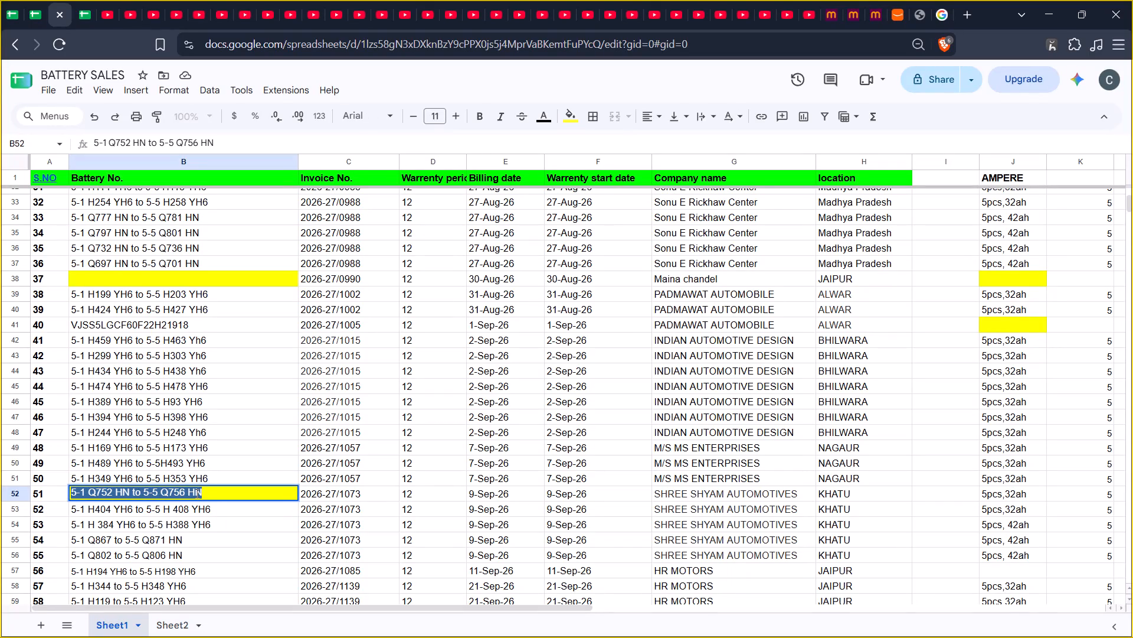
pyautogui.hotkey('ctrl', 'c')
pyautogui.press('Delete')
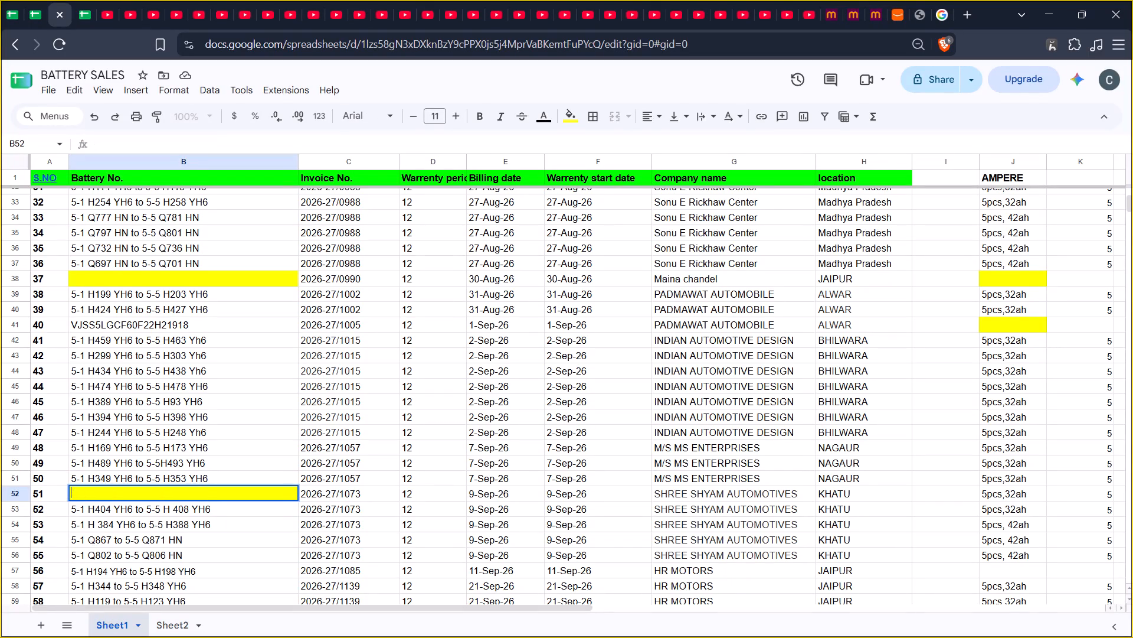
# Change the yellow fill of the emptied battery number cell B52 to white.
pyautogui.click(572, 116)
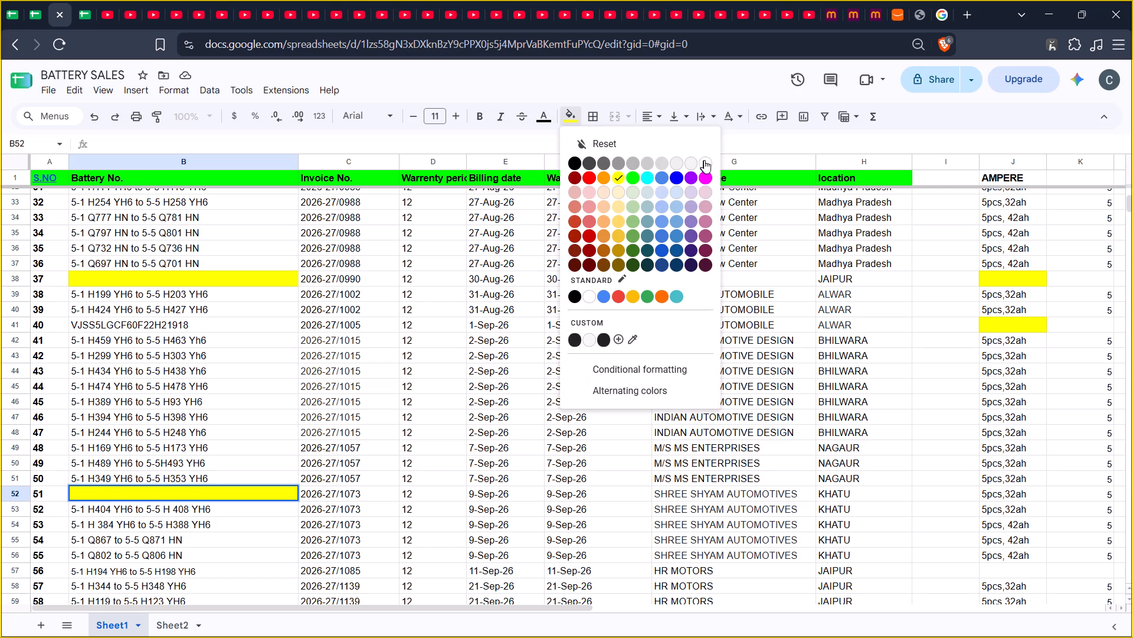
pyautogui.click(706, 160)
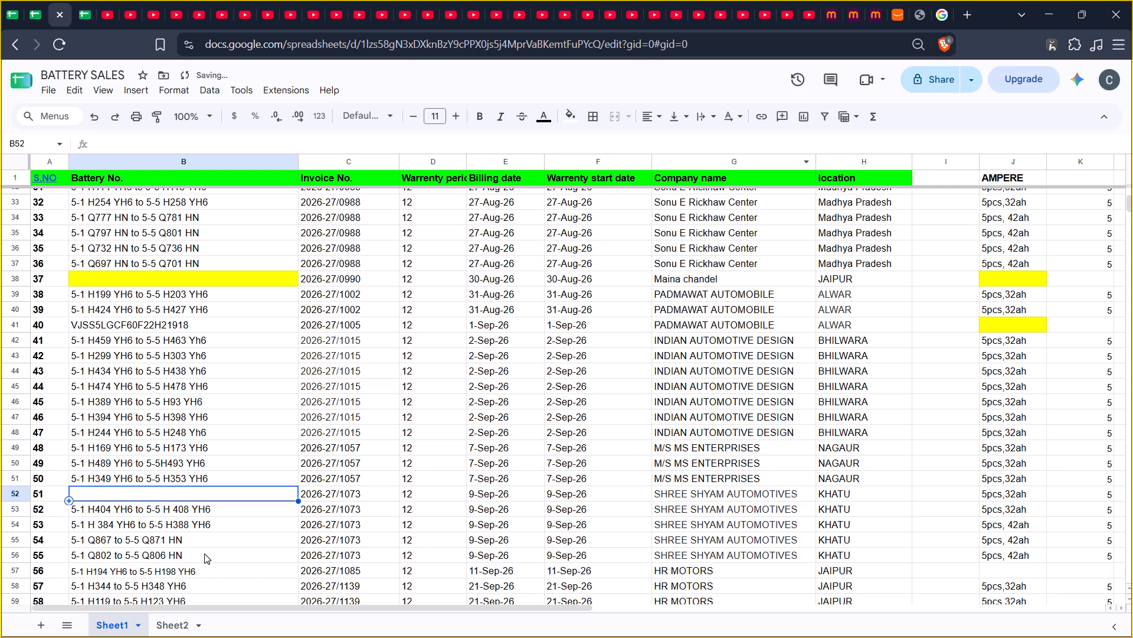
# Move the four SHREE SHYAM AUTOMOTIVES battery numbers in B53 to B56 up one row so they start in B52.
pyautogui.moveTo(238, 554); pyautogui.dragTo(156, 512)
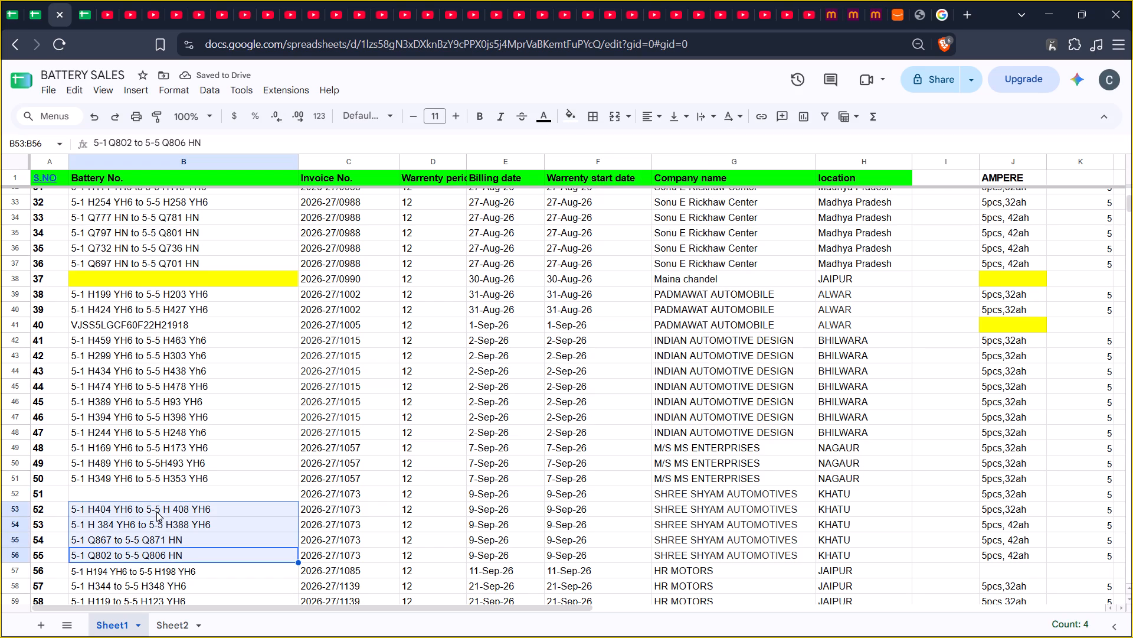
pyautogui.hotkey('ctrl', 'x')
pyautogui.press('Up')
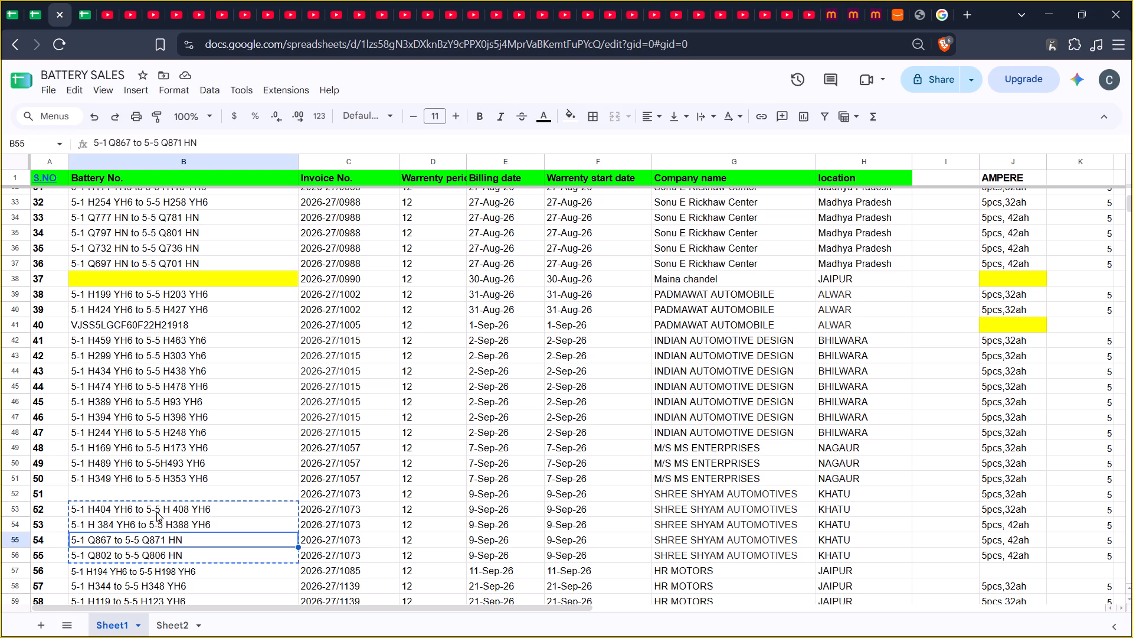
pyautogui.press('Up')
pyautogui.press('Up')
pyautogui.press('Up')
pyautogui.press('Up')
pyautogui.press('Down')
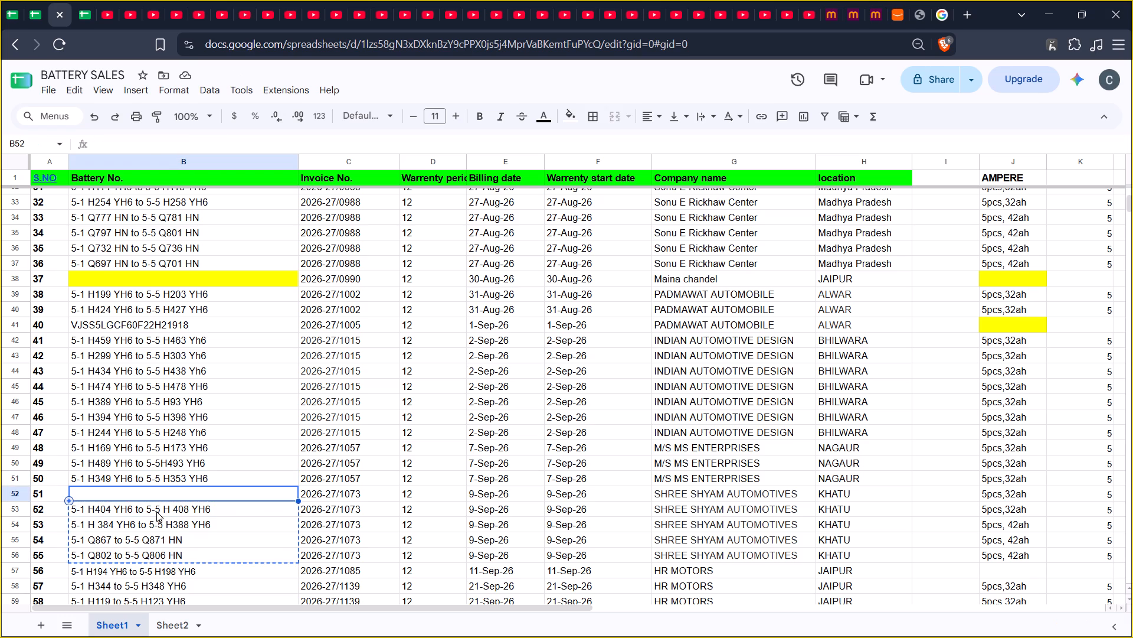
pyautogui.hotkey('ctrl', 'v')
# Try to paste the battery number 5-1 Q752 HN to 5-5 Q756 HN into the empty cell B56.
pyautogui.press('Down')
pyautogui.press('Down')
pyautogui.press('Down')
pyautogui.press('Down')
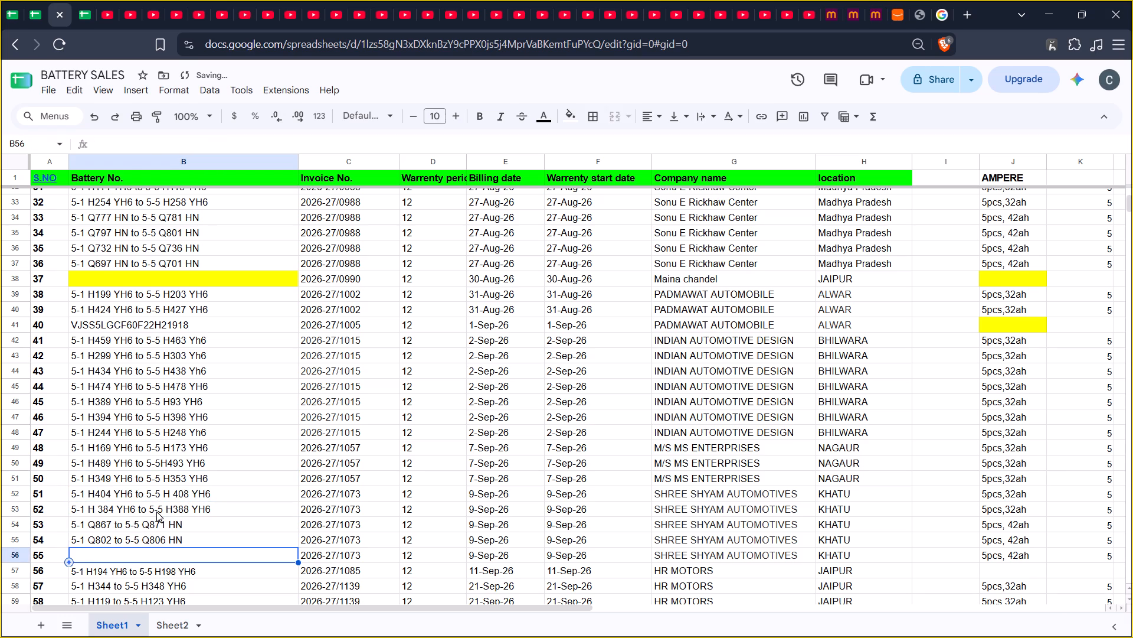
pyautogui.hotkey('ctrl', 'v')
pyautogui.hotkey('ctrl', 'v')
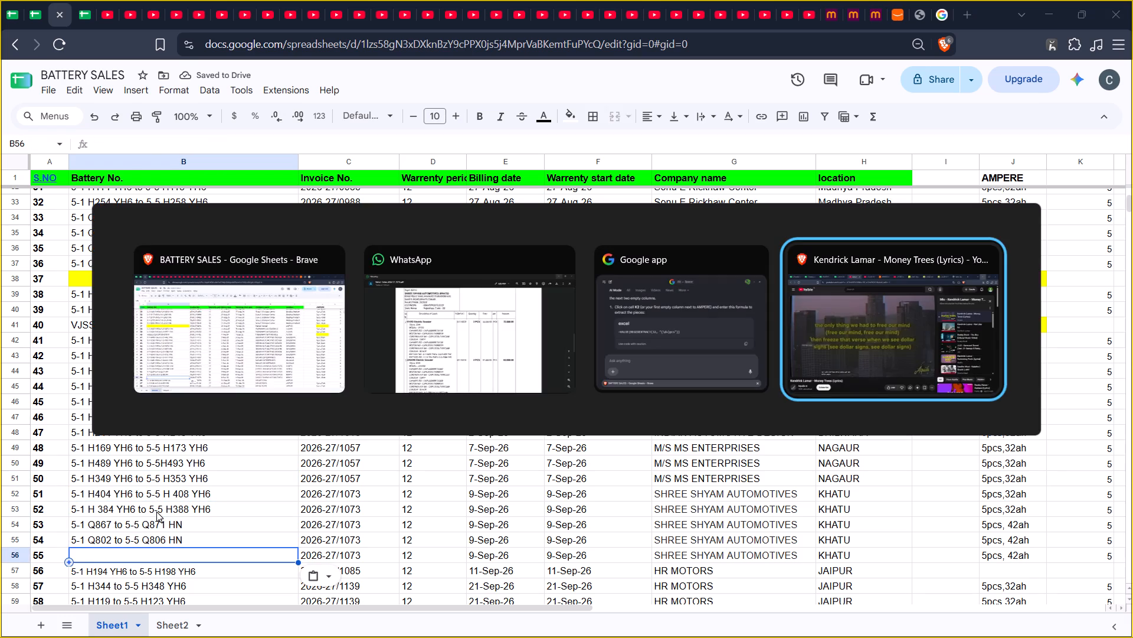
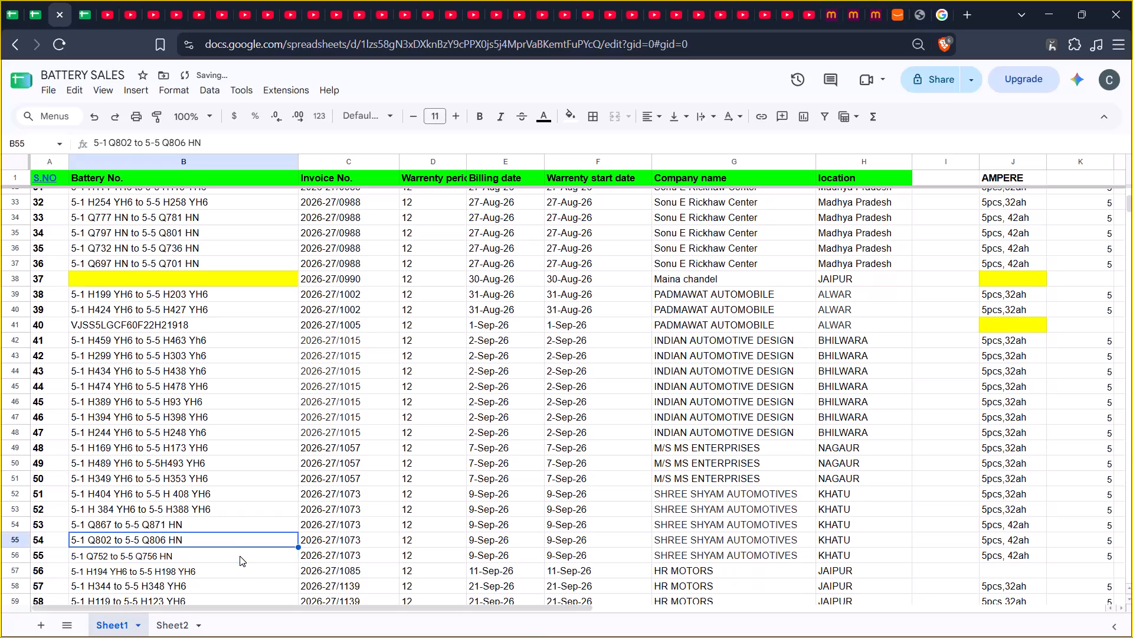
# Examine the yellow AMPERE cell J41 in the PADMAWAT AUTOMOBILE row for invoice 2026-27/1005, comparing it with the row's battery number.
pyautogui.press('Up')
pyautogui.press('Up')
pyautogui.press('Up')
pyautogui.press('Up')
pyautogui.press('Up')
pyautogui.press('Up')
pyautogui.press('Up')
pyautogui.press('Up')
pyautogui.press('Up')
pyautogui.press('Up')
pyautogui.press('Up')
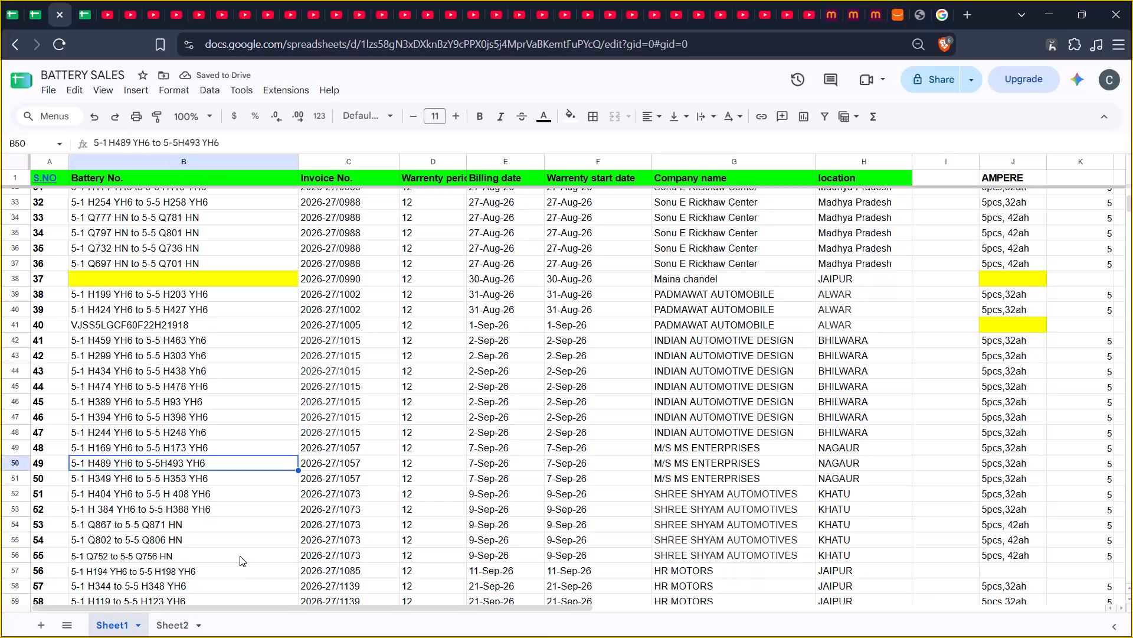
pyautogui.press('Up')
pyautogui.press('Up')
pyautogui.press('Up')
pyautogui.press('Right')
pyautogui.press('Right')
pyautogui.press('Right')
pyautogui.press('Right')
pyautogui.press('Right')
pyautogui.press('Right')
pyautogui.press('Right')
pyautogui.press('Right')
pyautogui.press('Right')
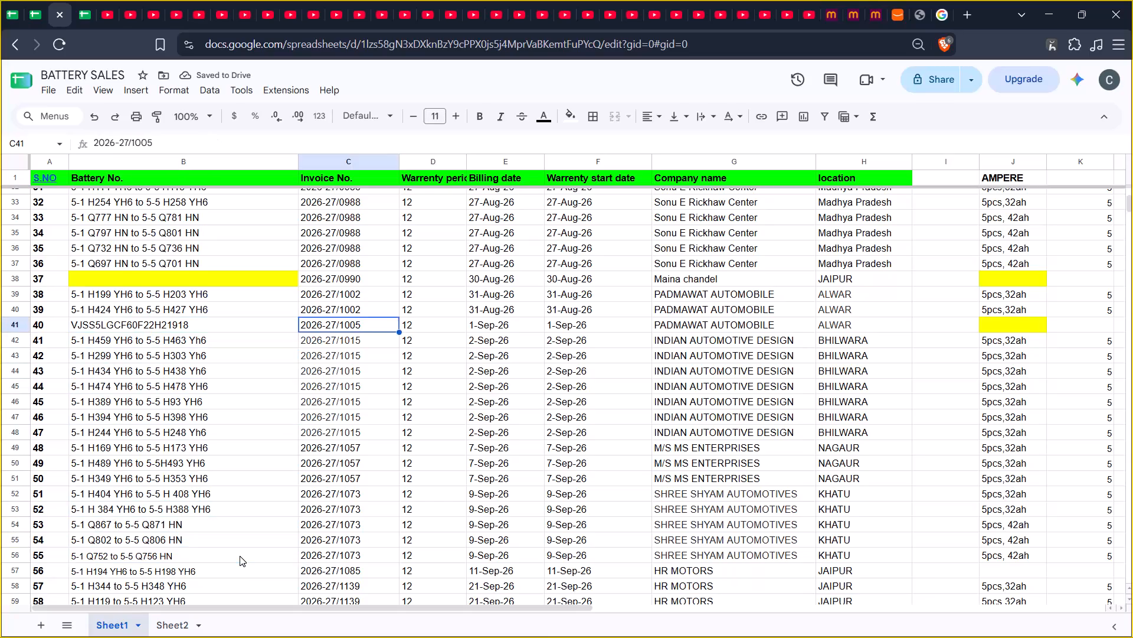
pyautogui.press('Left')
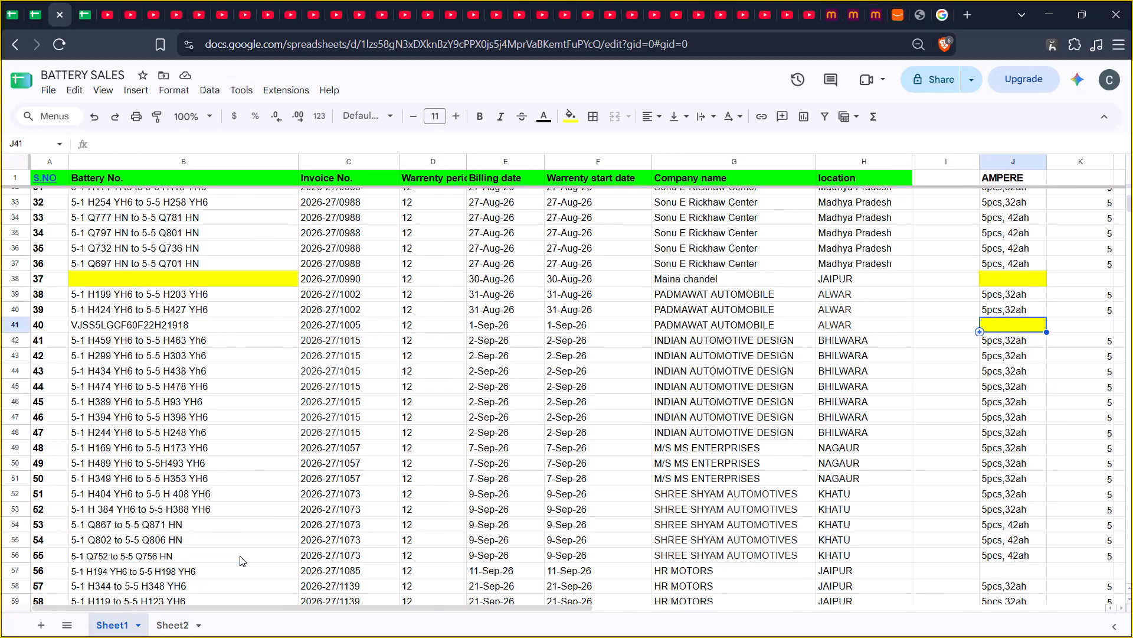
pyautogui.press('Right')
pyautogui.press('Right')
pyautogui.press('Left')
# Review the AMPERE entries and piece quantities from row 41 down to the SHREE BATTERY rows around row 102.
pyautogui.press('Down')
pyautogui.press('Down')
pyautogui.press('Down')
pyautogui.press('Down')
pyautogui.press('Down')
pyautogui.press('Down')
pyautogui.press('Down')
pyautogui.press('Down')
pyautogui.press('Down')
pyautogui.press('Down')
pyautogui.press('Down')
pyautogui.press('Down')
pyautogui.press('Down')
pyautogui.press('Down')
pyautogui.press('Down')
pyautogui.press('Down')
pyautogui.press('Down')
pyautogui.press('Down')
pyautogui.press('Down')
pyautogui.press('Down')
pyautogui.press('Down')
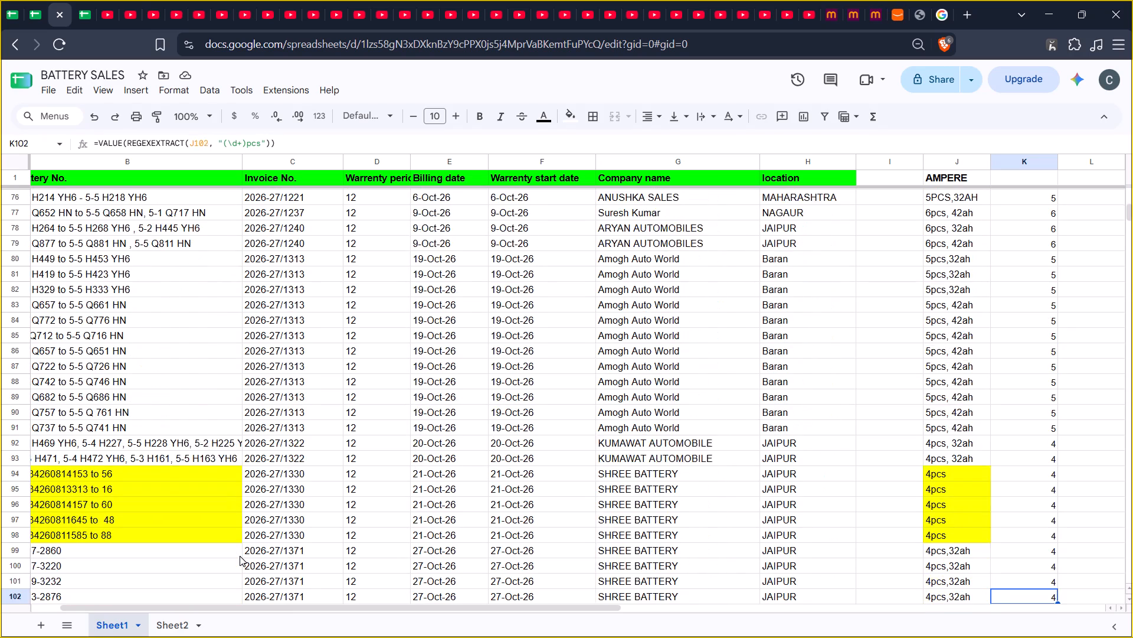
# Check the SHREE BATTERY serial rows from around row 105 back up to the first yellow row, row 94.
pyautogui.press('Left')
pyautogui.press('Left')
pyautogui.press('Left')
pyautogui.press('Left')
pyautogui.press('Left')
pyautogui.press('Left')
pyautogui.press('Left')
pyautogui.press('Left')
pyautogui.press('Left')
pyautogui.press('Left')
pyautogui.press('Left')
pyautogui.press('Left')
pyautogui.press('Left')
pyautogui.press('Left')
pyautogui.press('Up')
pyautogui.press('Up')
pyautogui.press('Up')
pyautogui.press('Up')
pyautogui.press('Up')
pyautogui.press('Up')
pyautogui.press('Up')
pyautogui.press('Up')
pyautogui.press('Up')
pyautogui.press('Up')
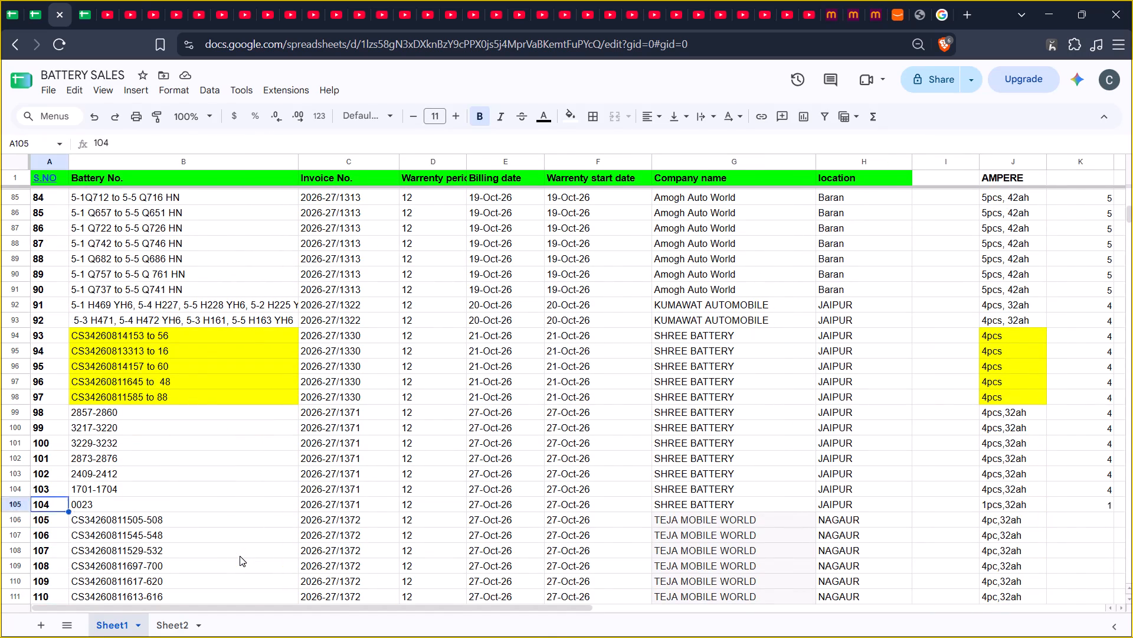
pyautogui.press('Up')
pyautogui.press('Up')
pyautogui.press('Up')
pyautogui.press('Up')
pyautogui.press('Up')
pyautogui.press('Up')
pyautogui.press('Up')
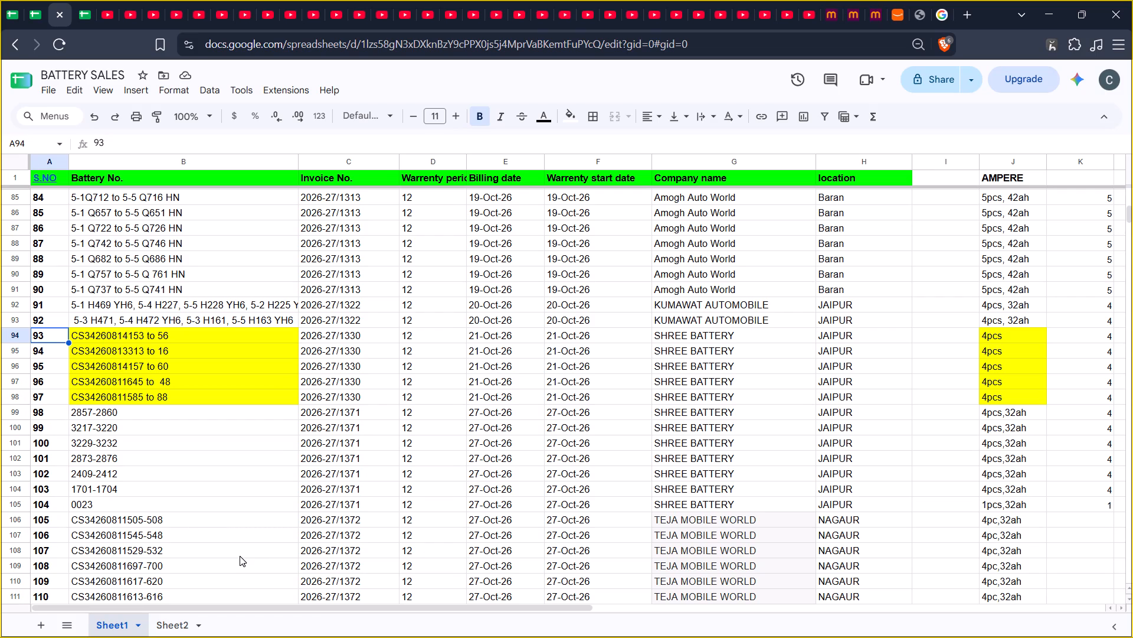
pyautogui.press('Up')
pyautogui.press('Up')
pyautogui.press('Up')
pyautogui.press('Up')
# Examine the yellow SHREE BATTERY battery numbers in B94 to B98, invoice 2026-27/1330, along with the rows just above them.
pyautogui.press('Down')
pyautogui.press('Down')
pyautogui.press('Right')
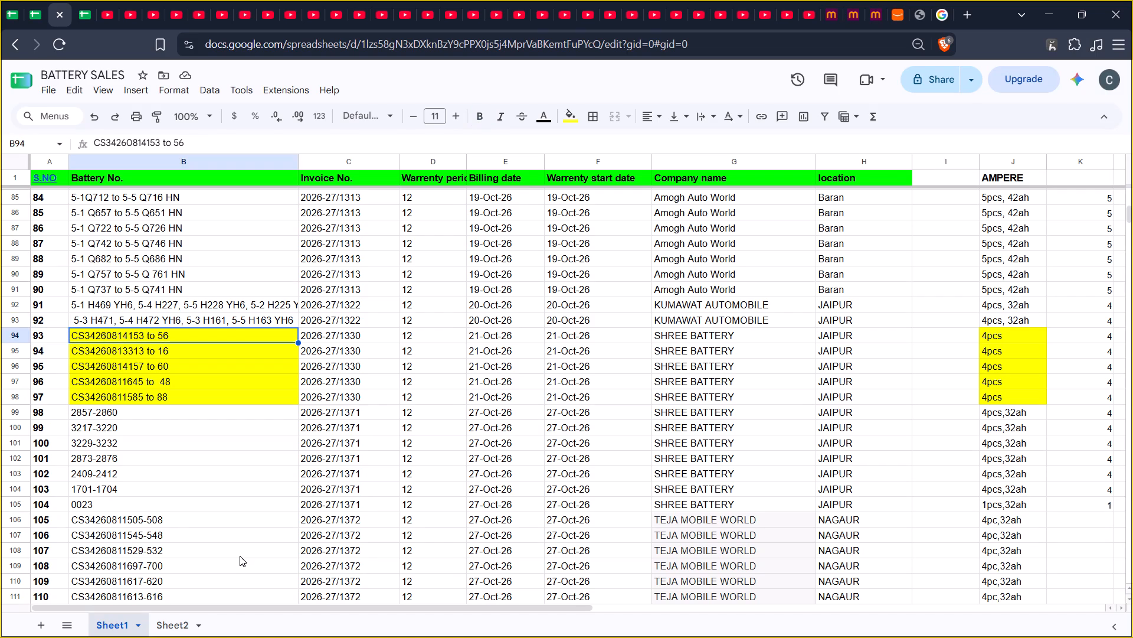
pyautogui.press('Up')
pyautogui.press('Up')
pyautogui.press('Up')
pyautogui.press('Up')
pyautogui.press('Up')
pyautogui.press('Up')
pyautogui.press('Up')
pyautogui.press('Up')
pyautogui.press('Up')
pyautogui.press('Up')
pyautogui.press('Down')
pyautogui.press('Down')
pyautogui.press('Down')
pyautogui.press('Down')
pyautogui.press('Down')
pyautogui.press('Down')
pyautogui.press('Down')
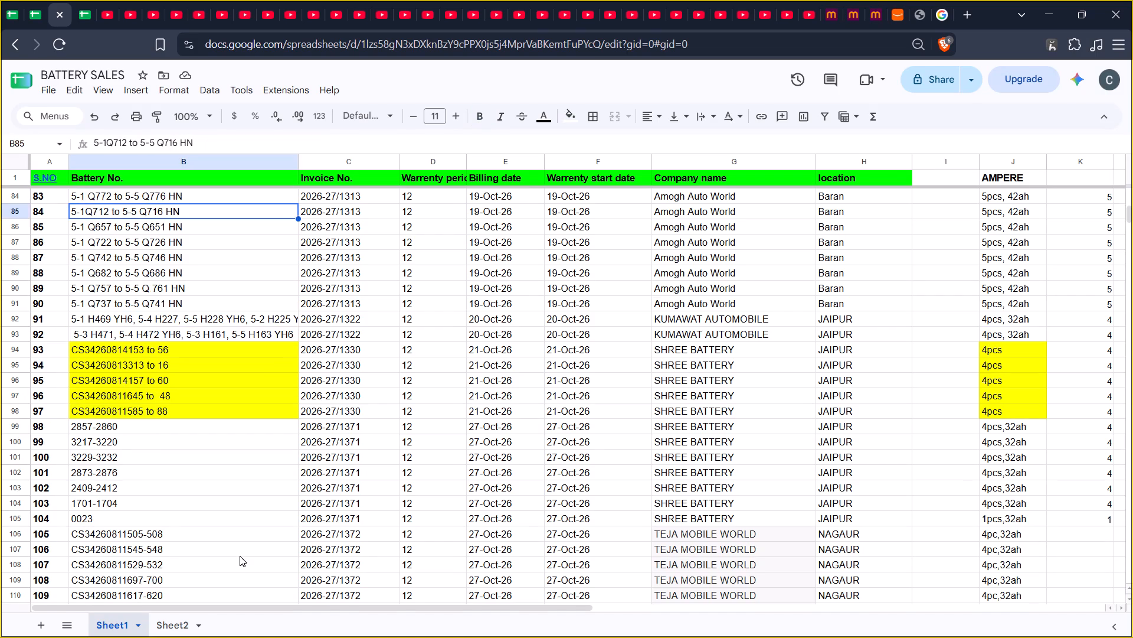
pyautogui.press('Down')
pyautogui.press('Down')
pyautogui.press('Down')
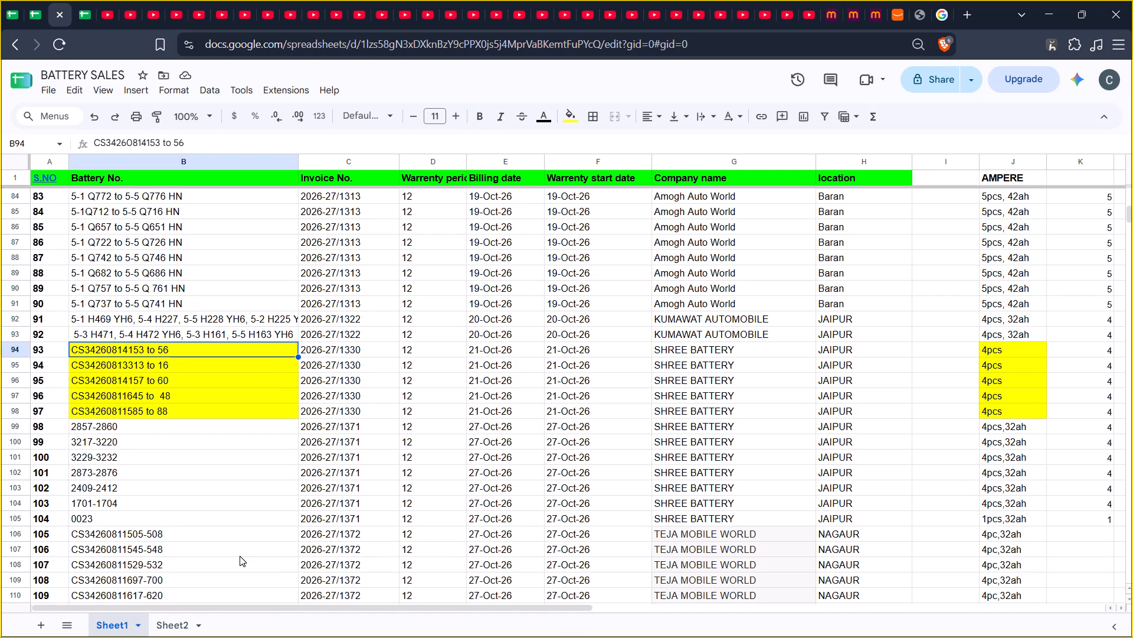
pyautogui.press('Down')
pyautogui.press('Down')
pyautogui.press('Down')
pyautogui.press('Down')
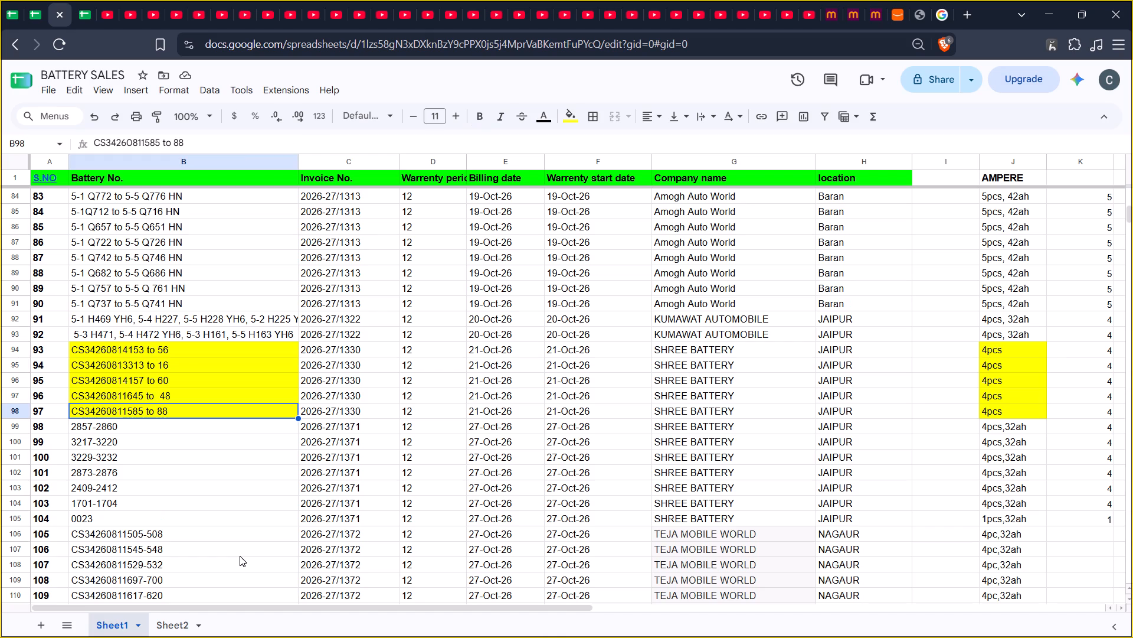
pyautogui.press('Right')
pyautogui.press('Right')
pyautogui.press('Left')
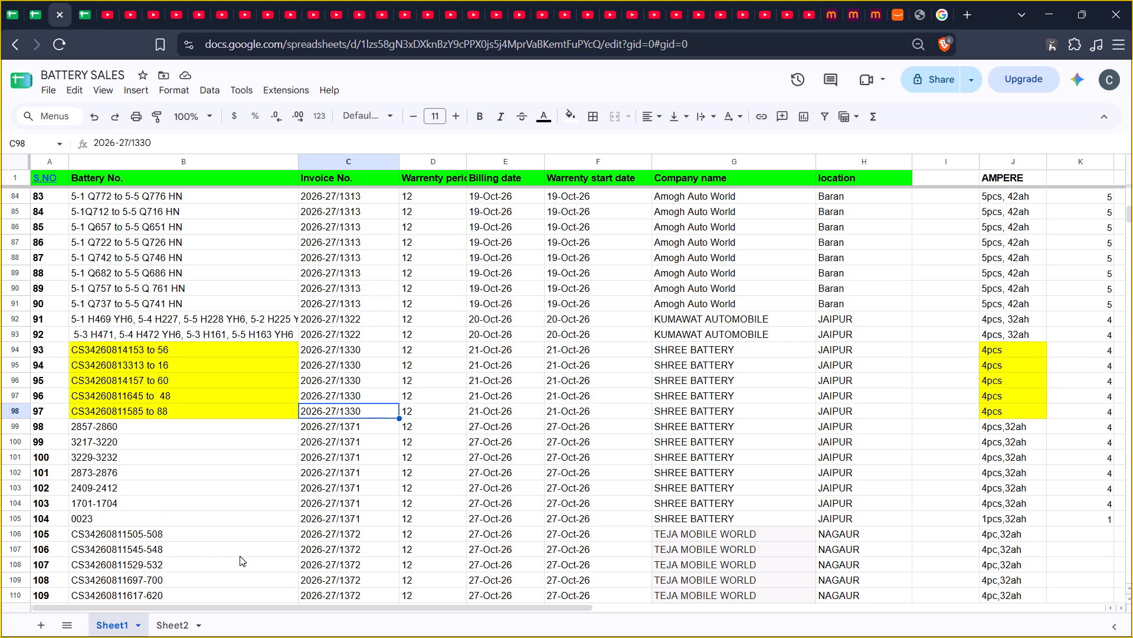
# Review the company name column below the yellow SHREE BATTERY rows and back up to the ANUSHKA SALES row, row 76.
pyautogui.press('Right')
pyautogui.press('Right')
pyautogui.press('Right')
pyautogui.press('Right')
pyautogui.press('Down')
pyautogui.press('Down')
pyautogui.press('Down')
pyautogui.press('Down')
pyautogui.press('Down')
pyautogui.press('Down')
pyautogui.press('Down')
pyautogui.press('Down')
pyautogui.press('Down')
pyautogui.press('Down')
pyautogui.press('Down')
pyautogui.press('Down')
pyautogui.press('Down')
pyautogui.press('Down')
pyautogui.press('Down')
pyautogui.press('Down')
pyautogui.press('Down')
pyautogui.press('Down')
pyautogui.press('Down')
pyautogui.press('Down')
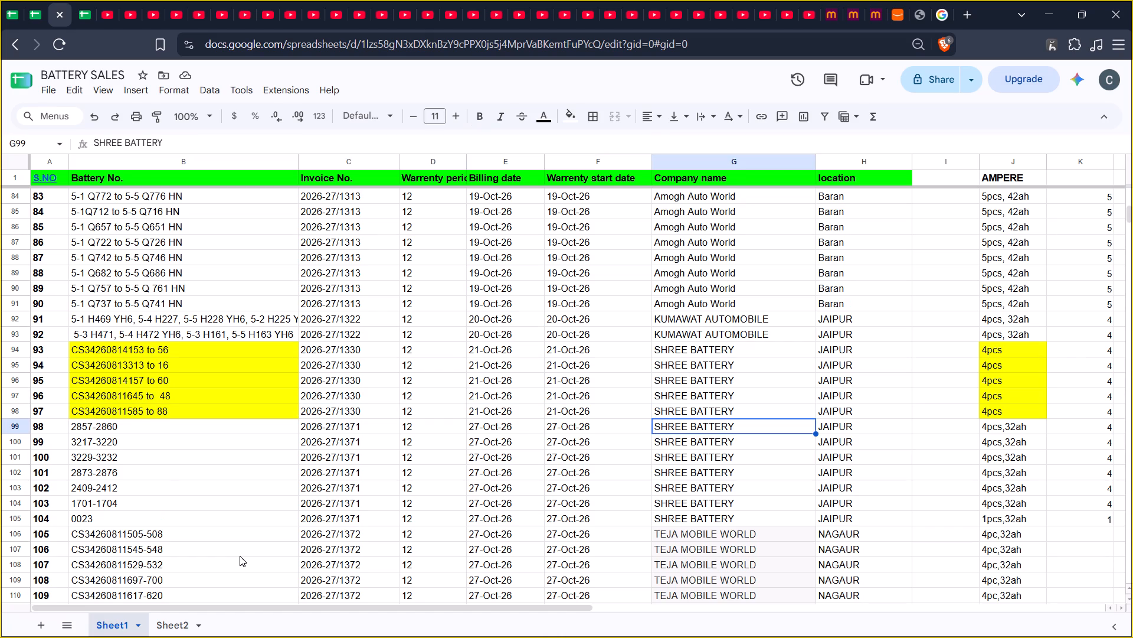
pyautogui.press('Up')
pyautogui.press('Up')
pyautogui.press('Up')
pyautogui.press('Up')
pyautogui.press('Up')
pyautogui.press('Up')
pyautogui.press('Up')
pyautogui.press('Up')
pyautogui.press('Up')
pyautogui.press('Up')
pyautogui.press('Up')
pyautogui.press('Up')
pyautogui.press('Up')
pyautogui.press('Up')
pyautogui.press('Up')
pyautogui.press('Up')
pyautogui.press('Up')
pyautogui.press('Up')
pyautogui.press('Up')
pyautogui.press('Up')
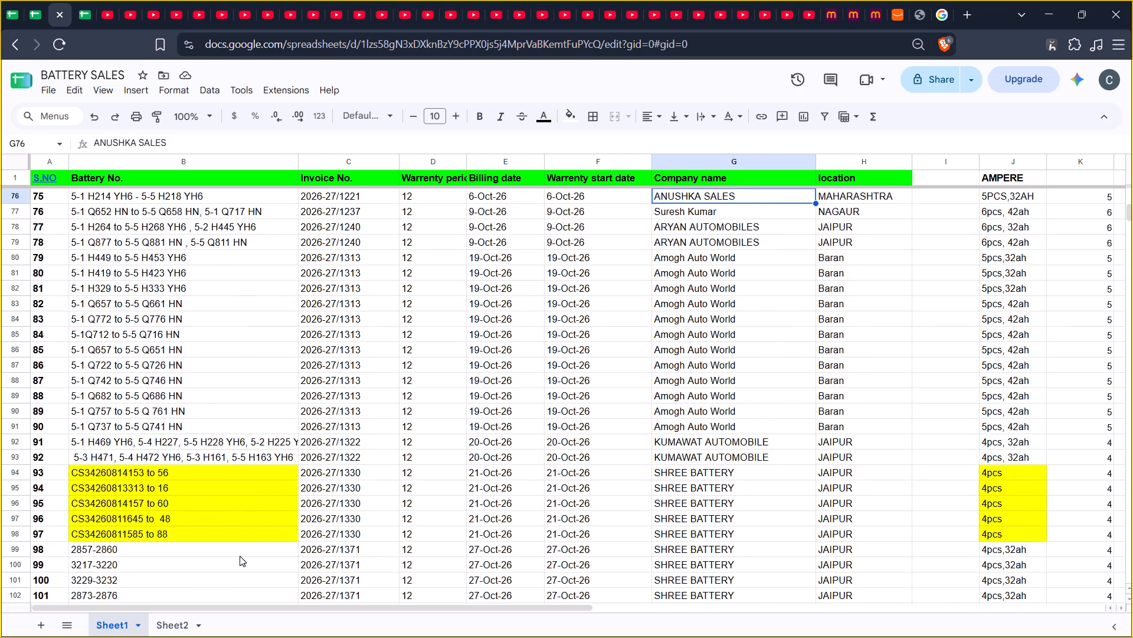
# Review the company names from the ANUSHKA SALES row down to the SHREE BATTERY entry in row 103.
pyautogui.press('Down')
pyautogui.press('Down')
pyautogui.press('Down')
pyautogui.press('Down')
pyautogui.press('Down')
pyautogui.press('Down')
pyautogui.press('Down')
pyautogui.press('Down')
pyautogui.press('Down')
pyautogui.press('Down')
pyautogui.press('Down')
pyautogui.press('Down')
pyautogui.press('Down')
pyautogui.press('Down')
pyautogui.press('Down')
pyautogui.press('Down')
pyautogui.press('Down')
pyautogui.press('Down')
pyautogui.press('Down')
pyautogui.press('Down')
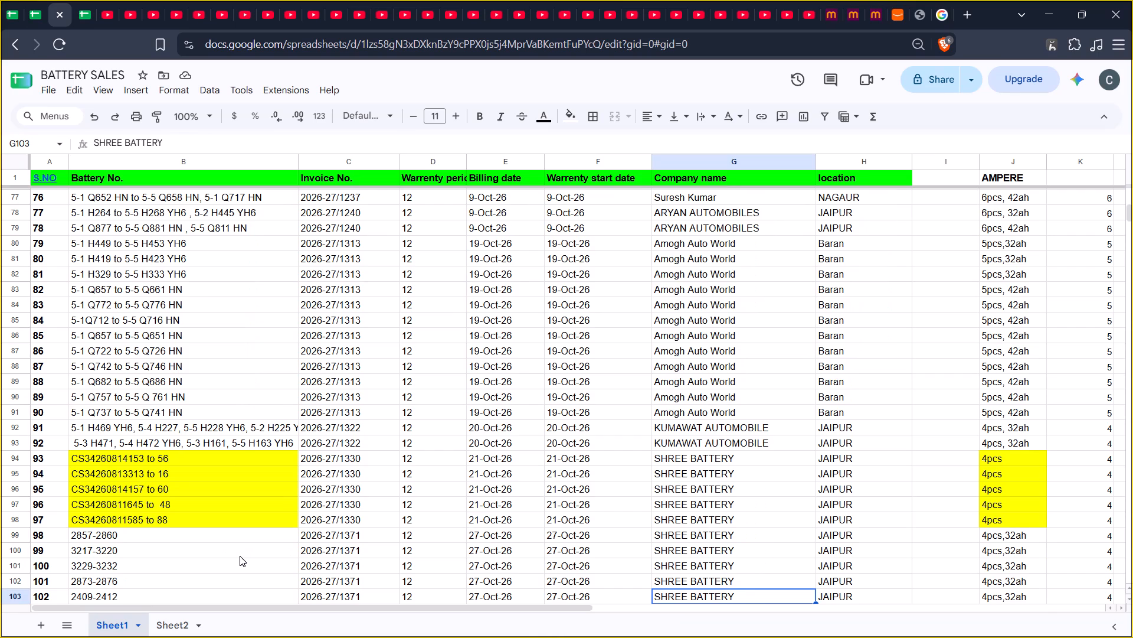
# Look through the CHARGER SALES sheet down past its last filled rows, and return to the BATTERY SALES sheet.
pyautogui.click(96, 2)
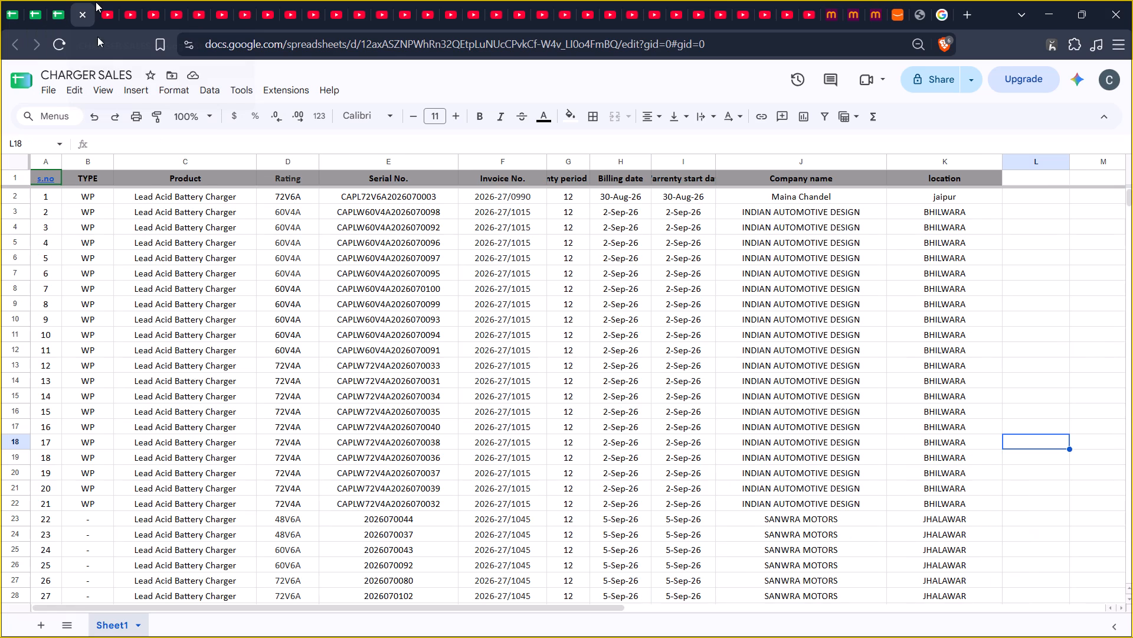
pyautogui.scroll(-14, 146, 313)
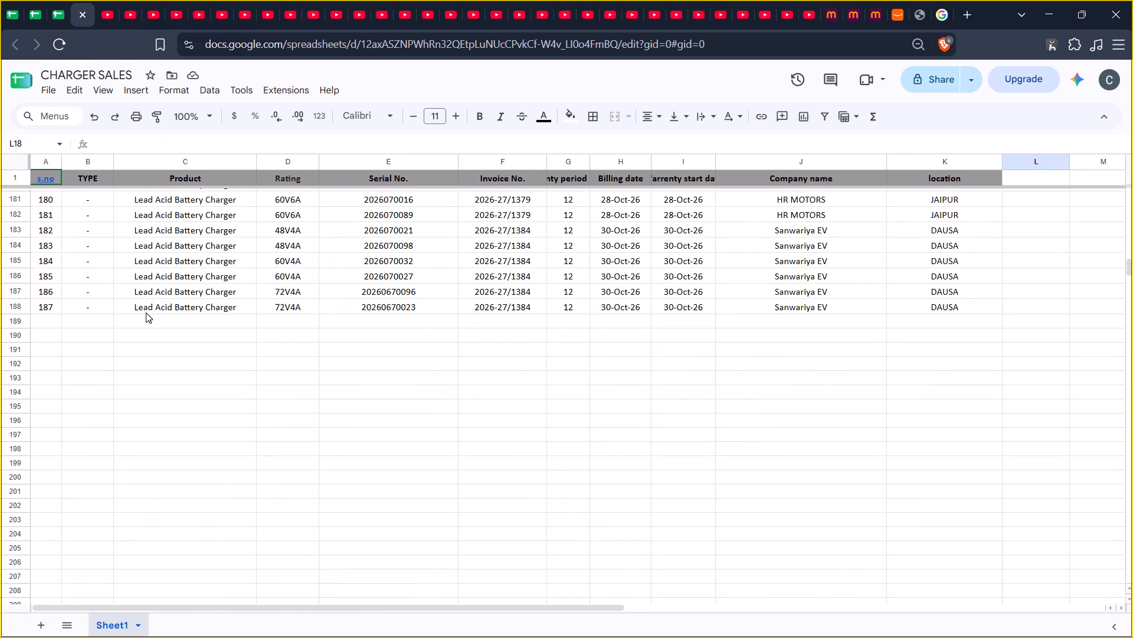
pyautogui.scroll(-2, 146, 313)
pyautogui.hscroll(1, 146, 313)
pyautogui.click(54, 0)
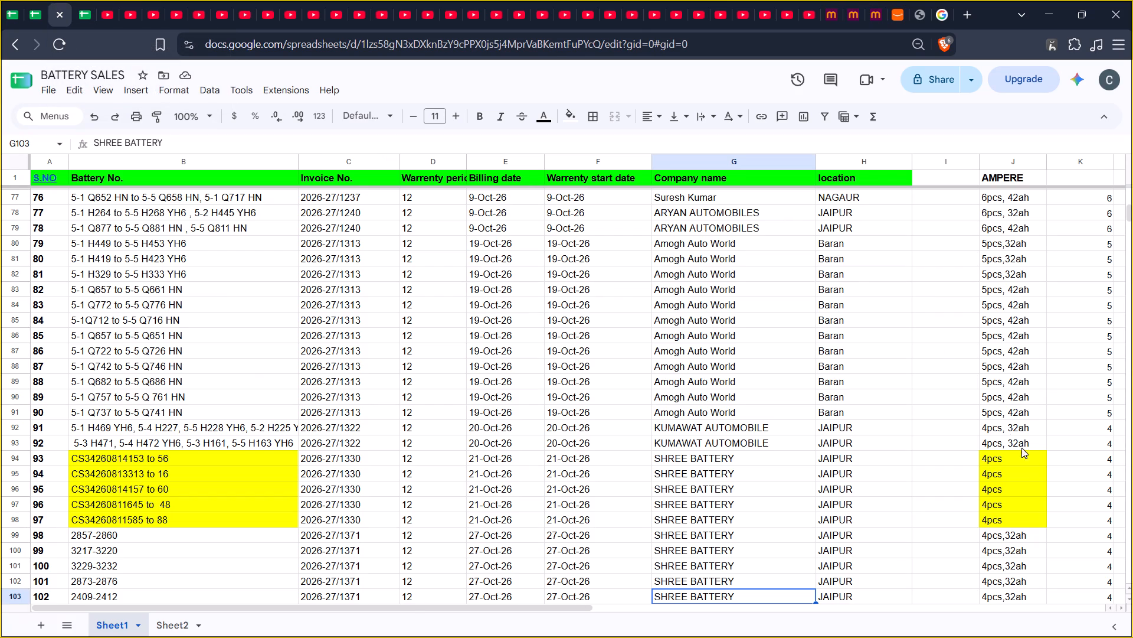
# Clear the yellow AMPERE entries in J94:J98 for SHREE BATTERY and change their fill to white.
pyautogui.click(1023, 464)
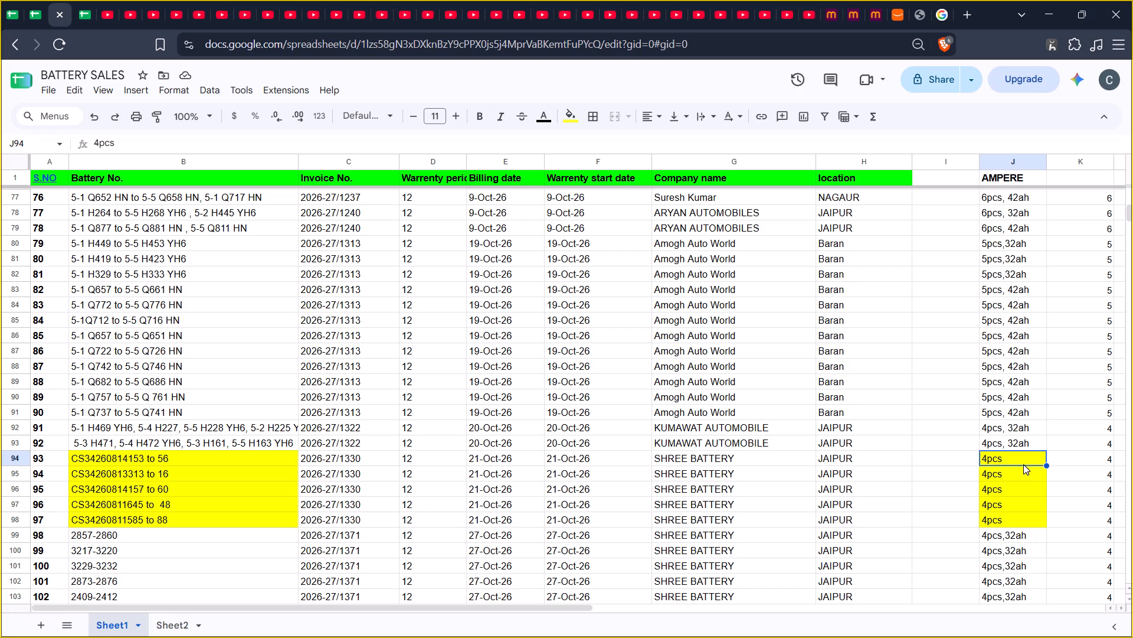
pyautogui.hotkey('shift', 'Down')
pyautogui.hotkey('shift', 'Down')
pyautogui.hotkey('shift', 'Down')
pyautogui.hotkey('shift', 'Down')
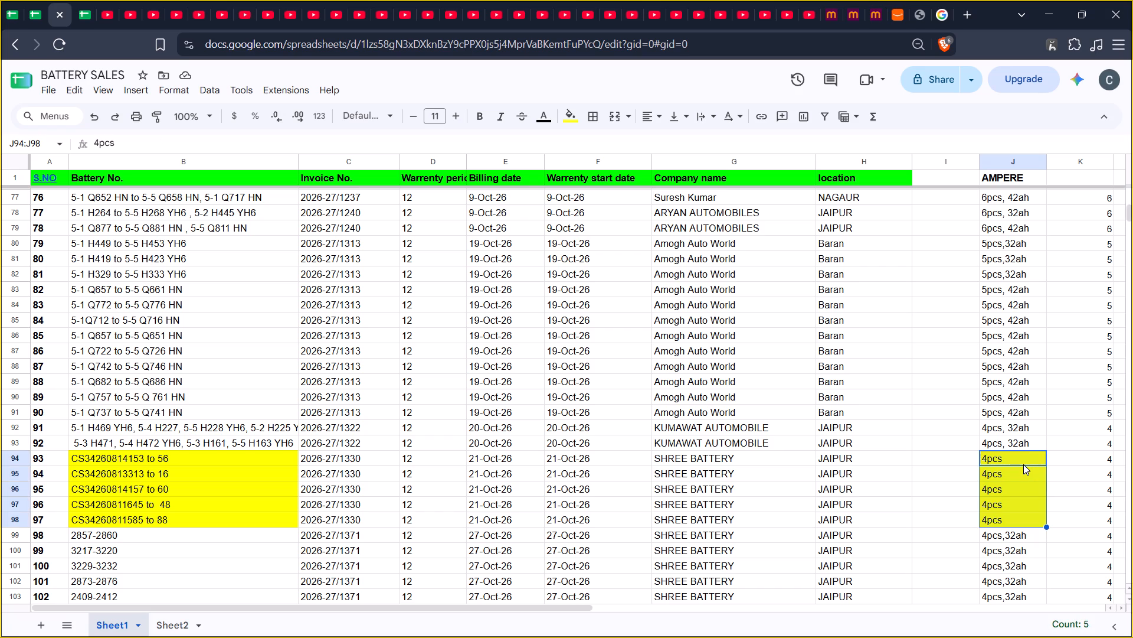
pyautogui.press('Delete')
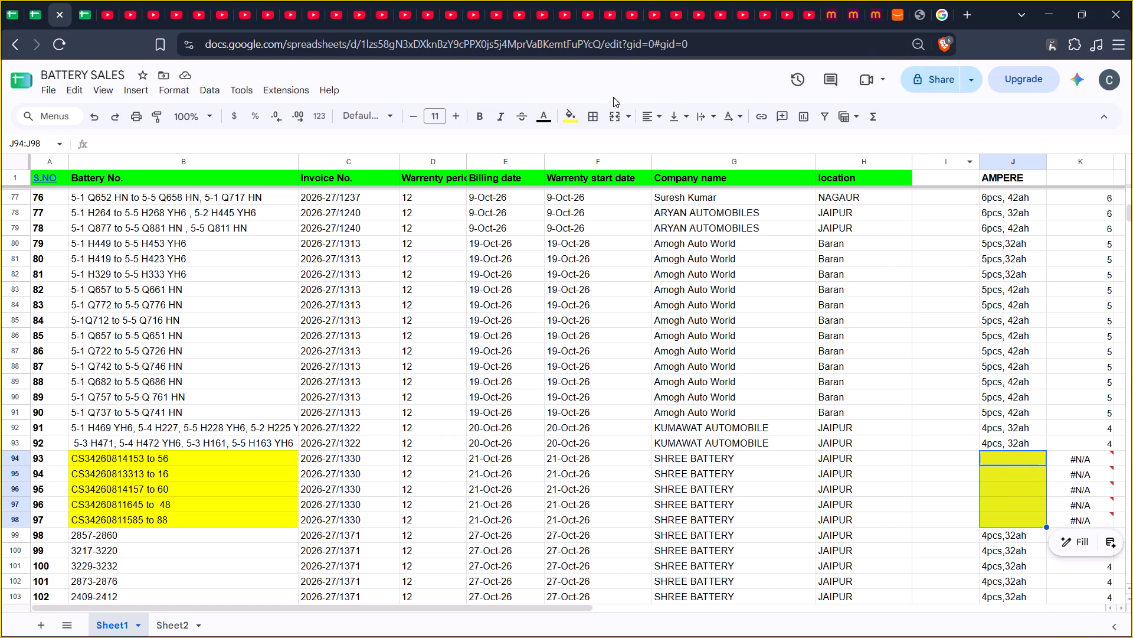
pyautogui.click(572, 122)
pyautogui.click(706, 162)
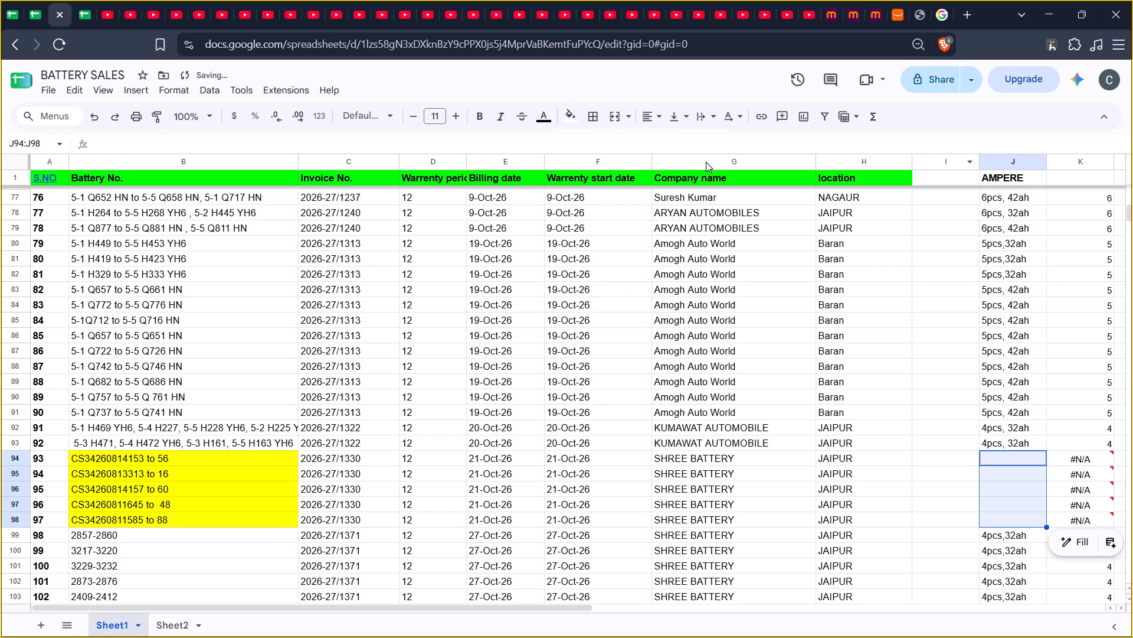
# Change the fill of the yellow SHREE BATTERY battery numbers in B94:B98 to white.
pyautogui.click(111, 457)
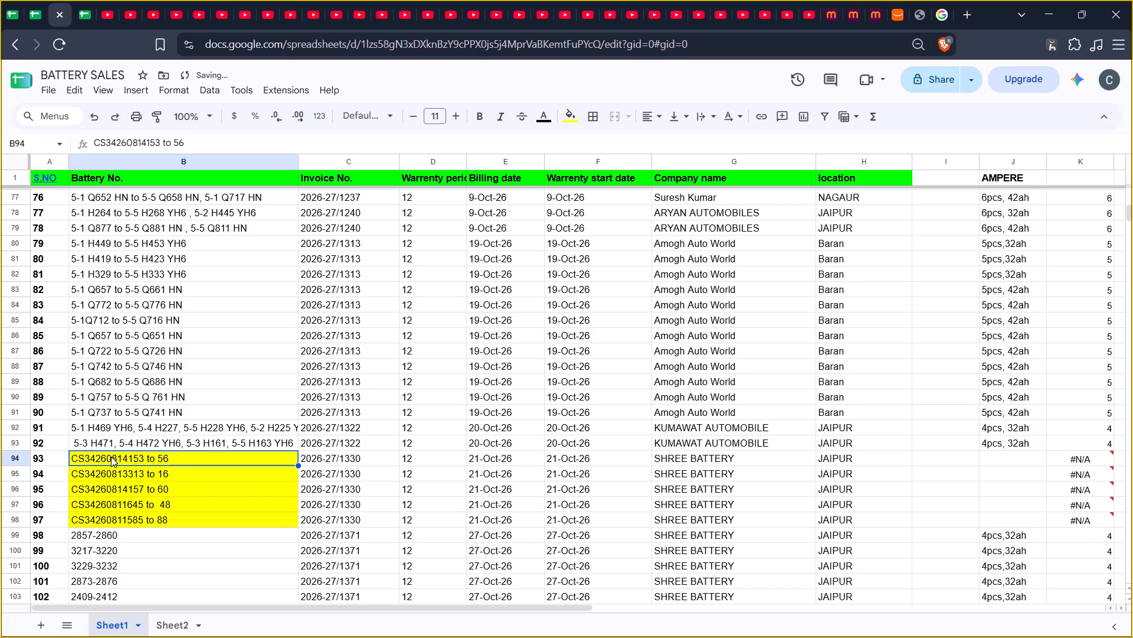
pyautogui.hotkey('shift', 'Down')
pyautogui.hotkey('shift', 'Down')
pyautogui.hotkey('shift', 'Down')
pyautogui.hotkey('shift', 'Down')
pyautogui.hotkey('shift', 'Down')
pyautogui.hotkey('shift', 'Up')
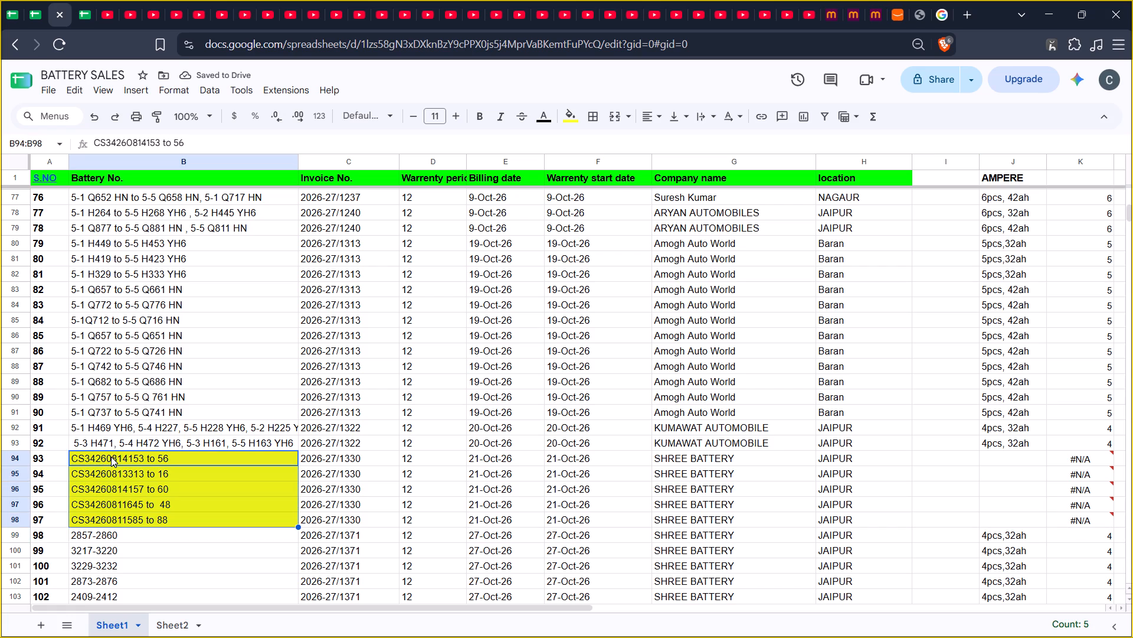
pyautogui.click(572, 110)
pyautogui.click(705, 162)
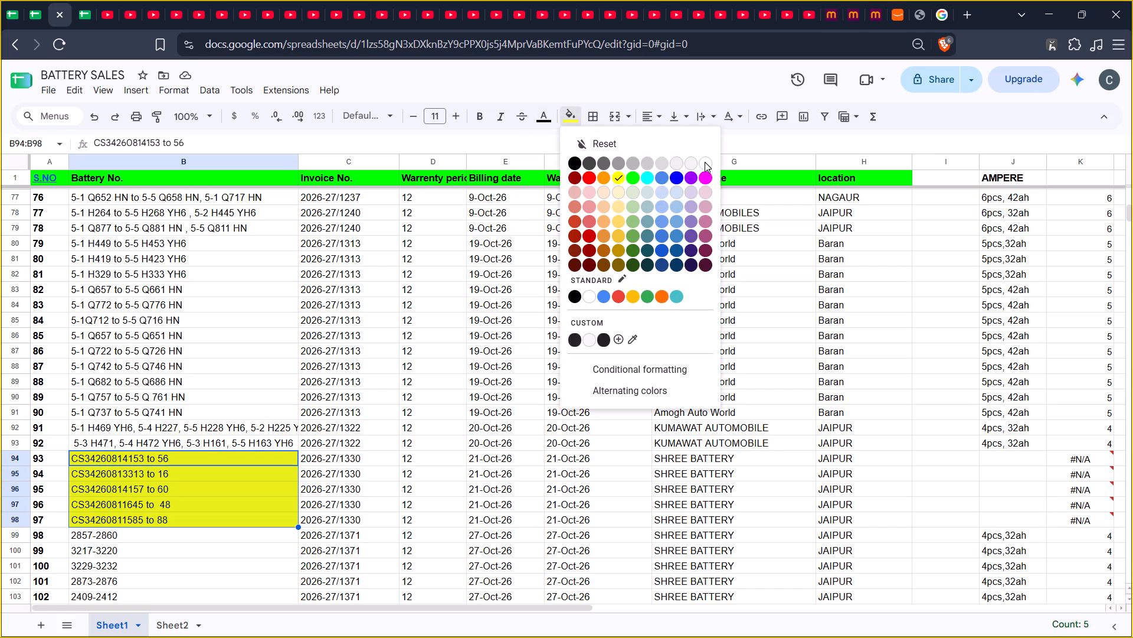
# Copy the AMPERE entry 4pcs, 32ah from J93 into the empty SHREE BATTERY cells J94:J98.
pyautogui.click(1018, 455)
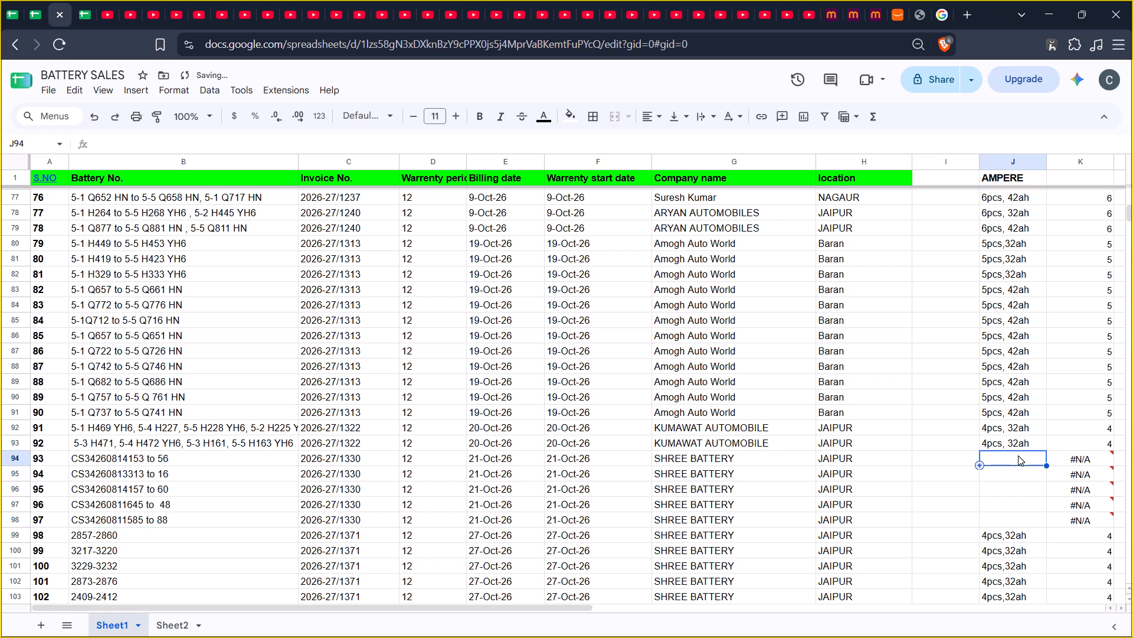
pyautogui.press('Up')
pyautogui.hotkey('ctrl', 'c')
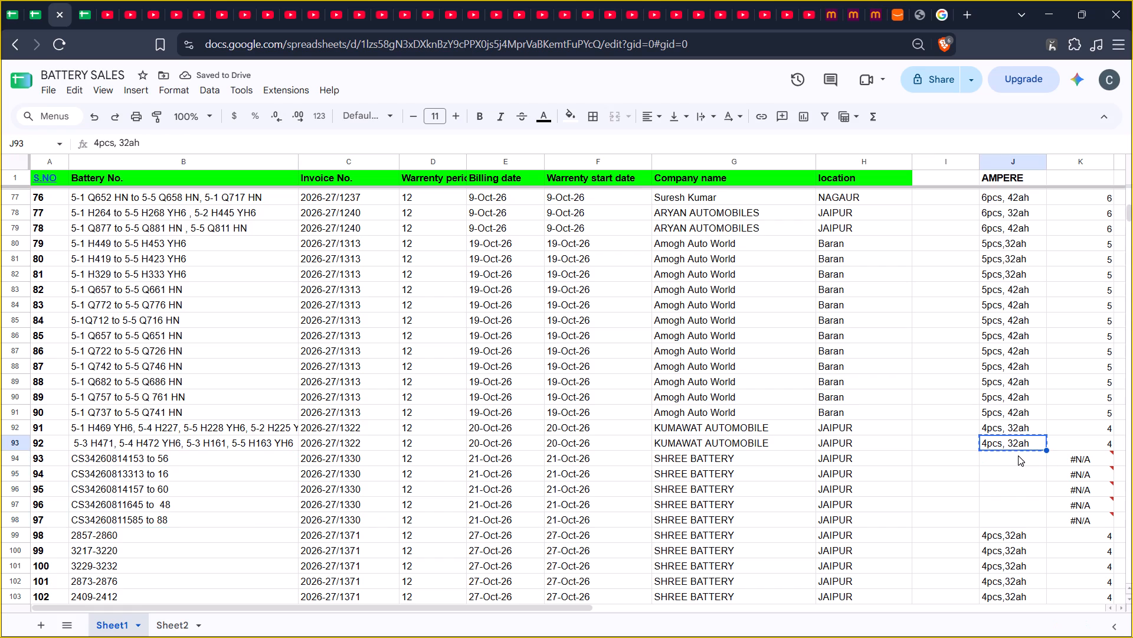
pyautogui.hotkey('shift', 'Down')
pyautogui.hotkey('shift', 'Down')
pyautogui.hotkey('shift', 'Down')
pyautogui.hotkey('shift', 'Down')
pyautogui.hotkey('shift', 'Down')
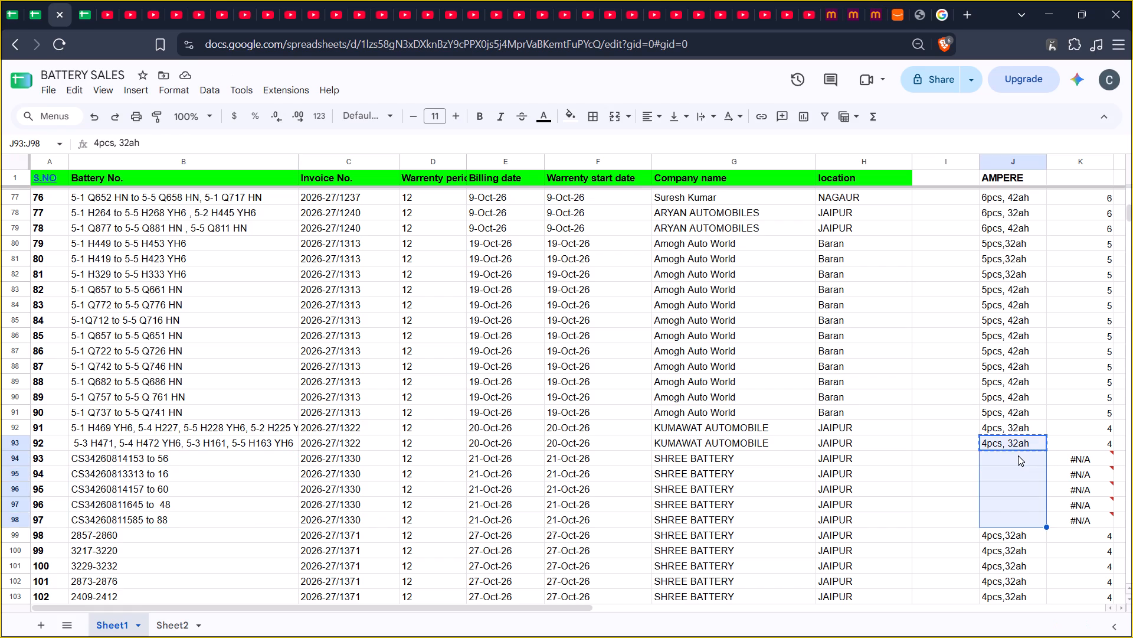
pyautogui.hotkey('ctrl', 'v')
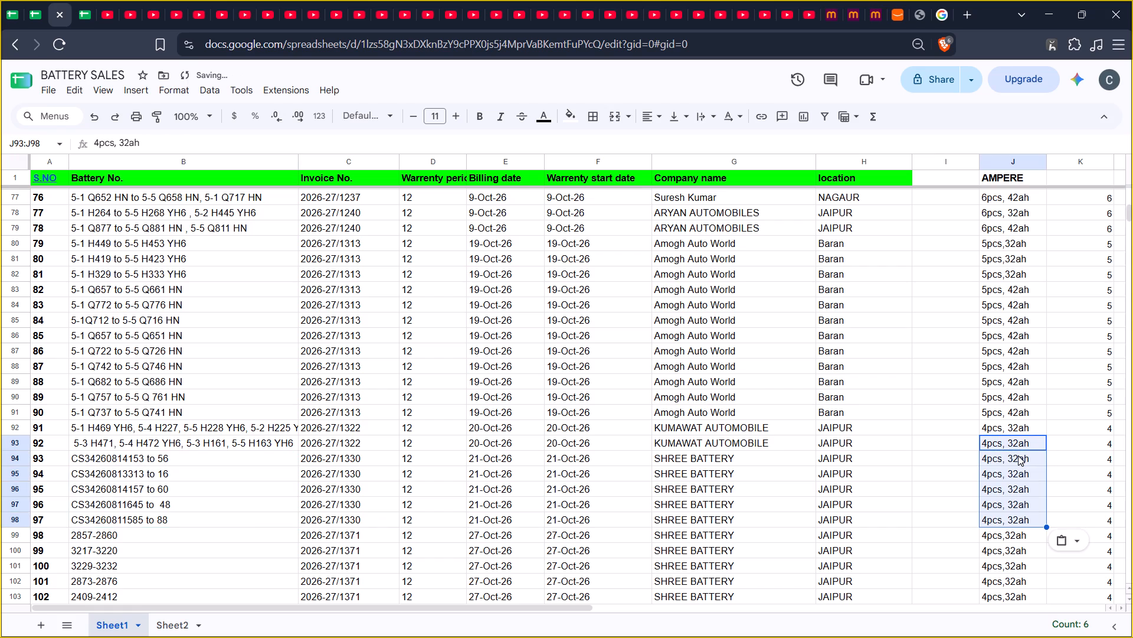
# Review the AMPERE entries from row 94 down to the first Sanwariya EV row, row 117.
pyautogui.press('Down')
pyautogui.press('Down')
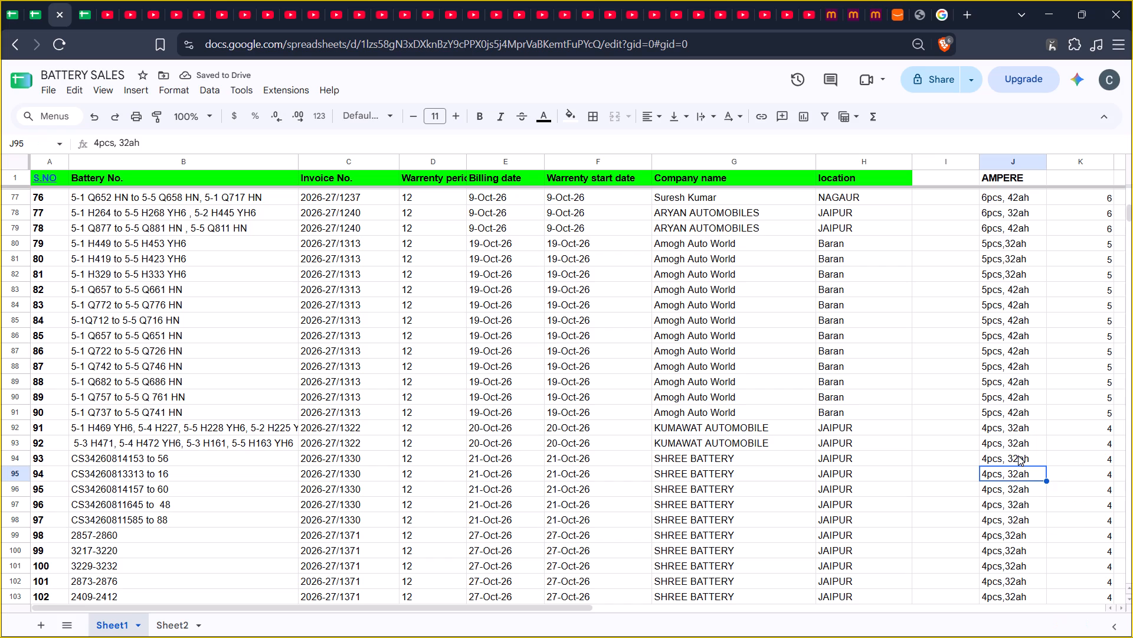
pyautogui.press('Down')
pyautogui.press('Down')
pyautogui.press('Down')
pyautogui.press('Down')
pyautogui.press('Down')
pyautogui.press('Down')
pyautogui.press('Down')
pyautogui.press('Down')
pyautogui.press('Down')
pyautogui.press('Down')
pyautogui.press('Down')
pyautogui.press('Down')
pyautogui.press('Down')
pyautogui.press('Down')
pyautogui.press('Down')
pyautogui.press('Down')
pyautogui.press('Down')
pyautogui.press('Down')
pyautogui.press('Down')
pyautogui.press('Down')
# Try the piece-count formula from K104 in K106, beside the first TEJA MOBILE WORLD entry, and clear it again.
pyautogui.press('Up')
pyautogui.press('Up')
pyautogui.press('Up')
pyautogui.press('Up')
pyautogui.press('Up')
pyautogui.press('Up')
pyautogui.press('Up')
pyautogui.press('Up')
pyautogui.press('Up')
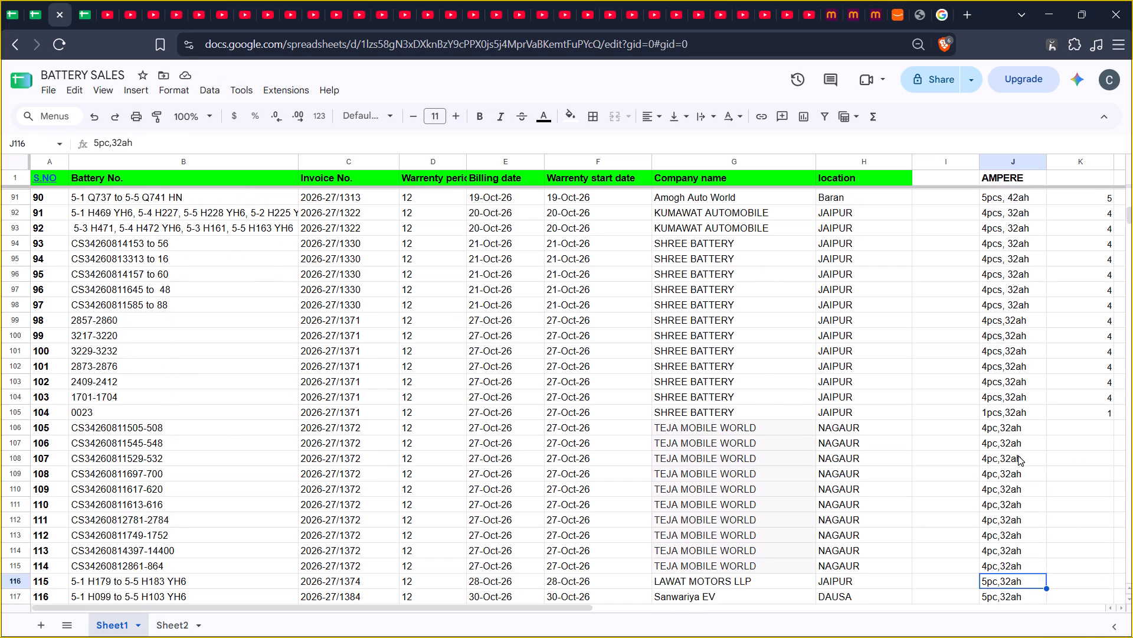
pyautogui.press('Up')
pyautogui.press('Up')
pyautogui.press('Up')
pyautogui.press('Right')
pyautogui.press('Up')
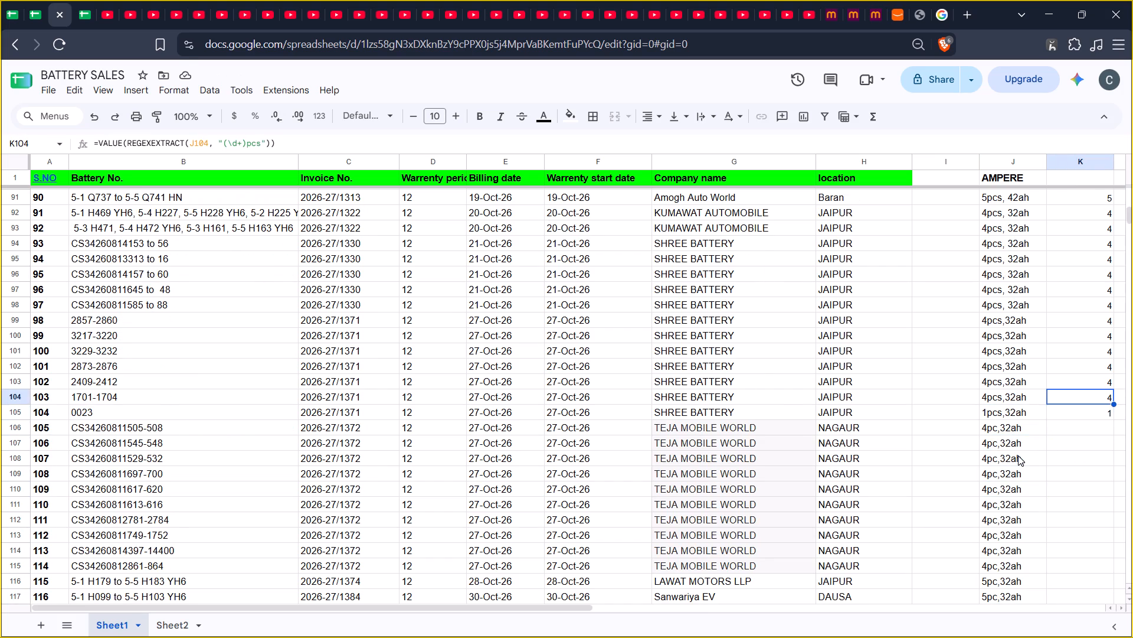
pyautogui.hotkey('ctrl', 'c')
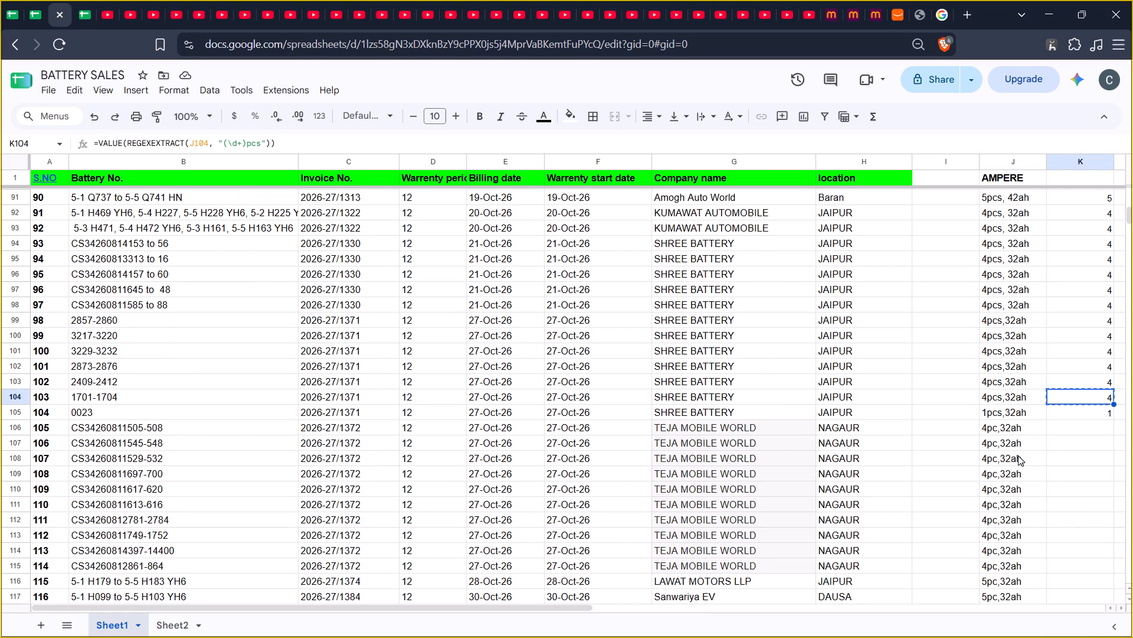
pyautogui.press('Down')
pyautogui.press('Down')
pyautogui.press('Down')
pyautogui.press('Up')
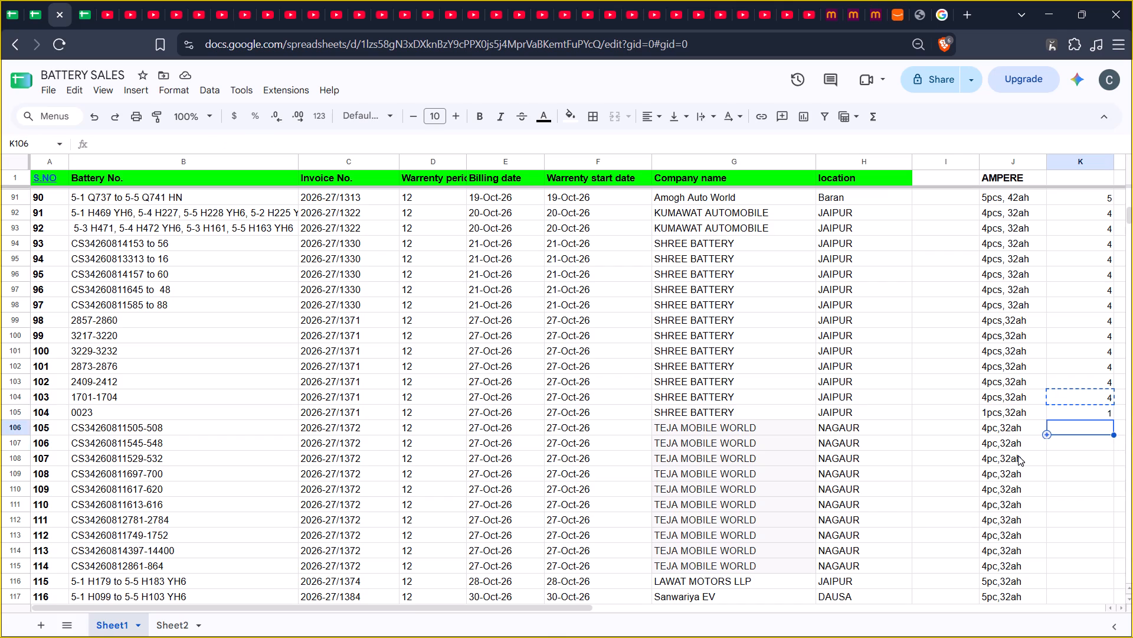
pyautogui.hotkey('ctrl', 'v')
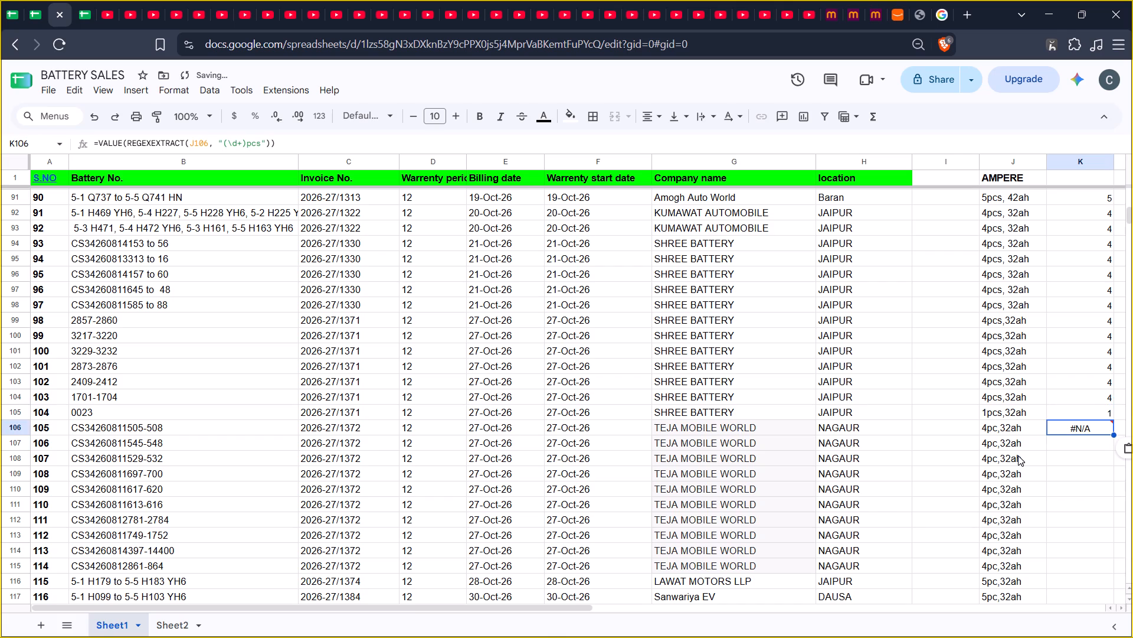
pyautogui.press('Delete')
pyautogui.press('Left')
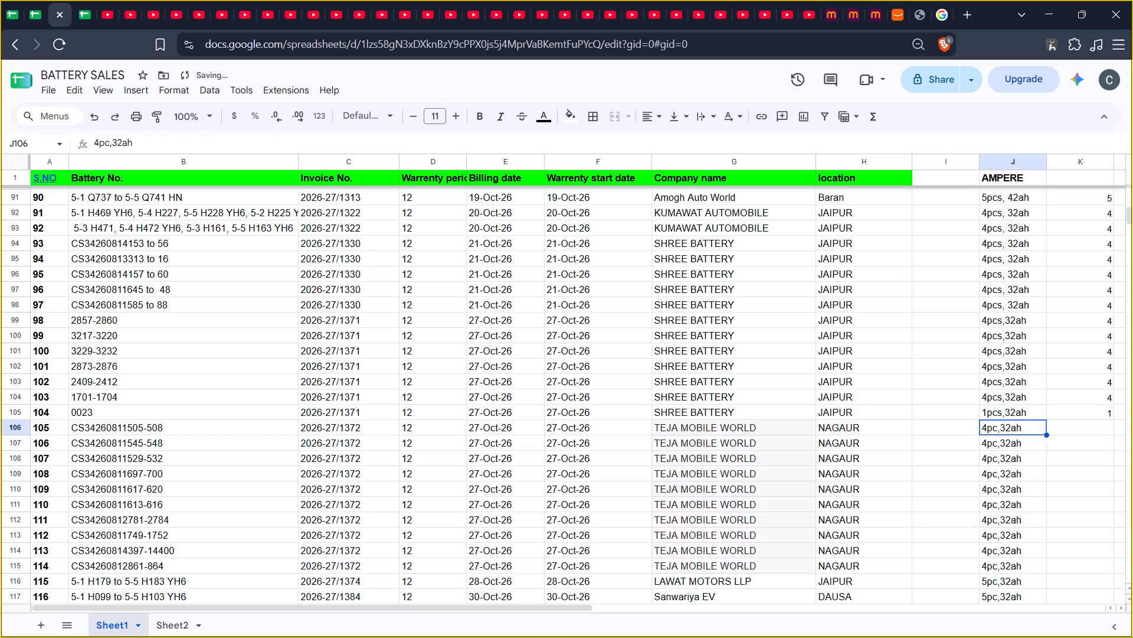
# Compare the AMPERE text in J106 for TEJA MOBILE WORLD with the SHREE BATTERY entries just above it.
pyautogui.press('Return')
pyautogui.press('Return')
pyautogui.press('Up')
pyautogui.press('Up')
pyautogui.press('Up')
pyautogui.press('Down')
pyautogui.press('Down')
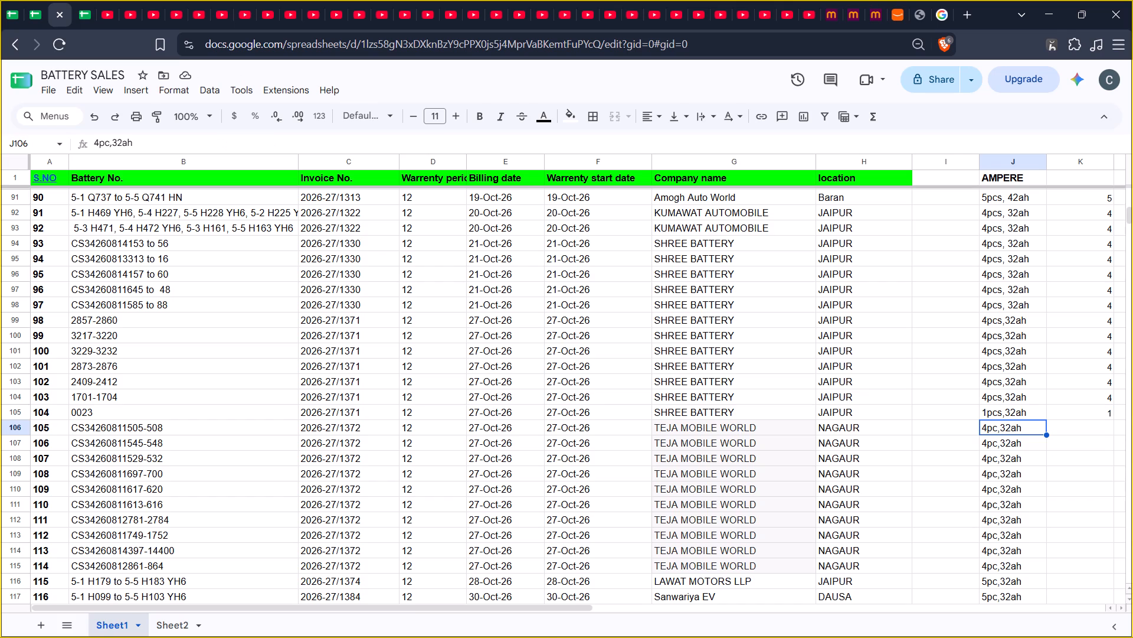
# Copy the AMPERE entry 4pcs,32ah from J104 over all TEJA MOBILE WORLD entries in J106:J115.
pyautogui.press('Up')
pyautogui.press('Up')
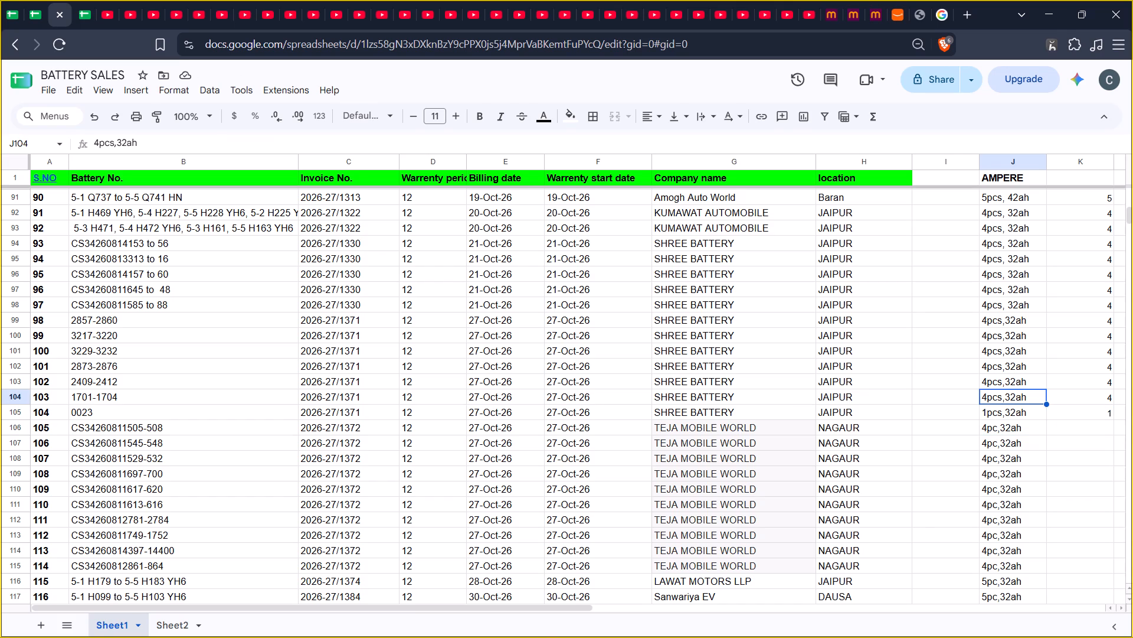
pyautogui.hotkey('ctrl', 'c')
pyautogui.press('Down')
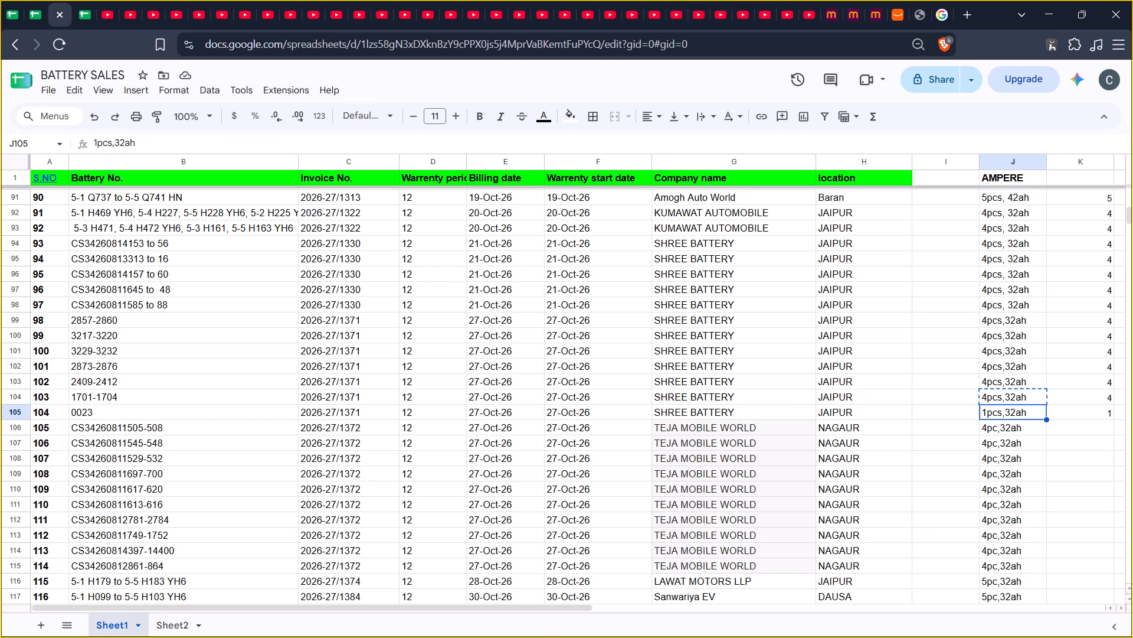
pyautogui.press('Down')
pyautogui.hotkey('shift', 'Down')
pyautogui.hotkey('shift', 'Down')
pyautogui.hotkey('shift', 'Down')
pyautogui.hotkey('shift', 'Down')
pyautogui.hotkey('shift', 'Down')
pyautogui.hotkey('shift', 'Down')
pyautogui.hotkey('shift', 'Down')
pyautogui.hotkey('shift', 'Down')
pyautogui.hotkey('shift', 'Down')
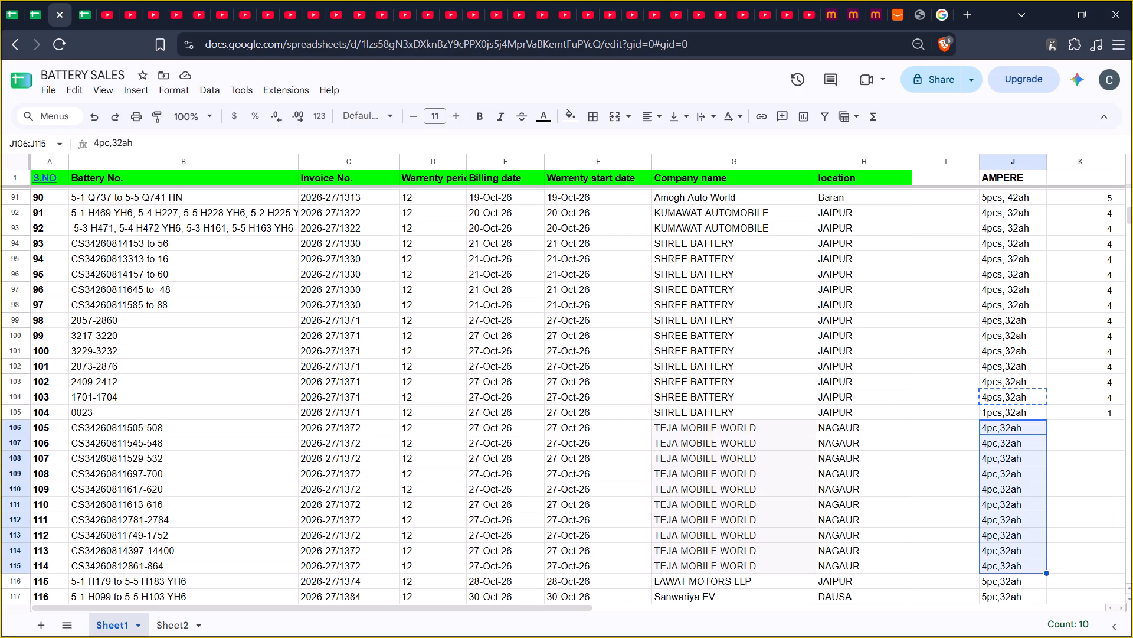
pyautogui.hotkey('ctrl', 'v')
# Edit the LAWAT MOTORS LLP AMPERE entry in J116 to read 5pcS,32ah.
pyautogui.press('Down')
pyautogui.press('Down')
pyautogui.press('Down')
pyautogui.press('Down')
pyautogui.press('Down')
pyautogui.press('Down')
pyautogui.press('Down')
pyautogui.press('Down')
pyautogui.press('Down')
pyautogui.press('Down')
pyautogui.press('Down')
pyautogui.press('Down')
pyautogui.press('Down')
pyautogui.press('Down')
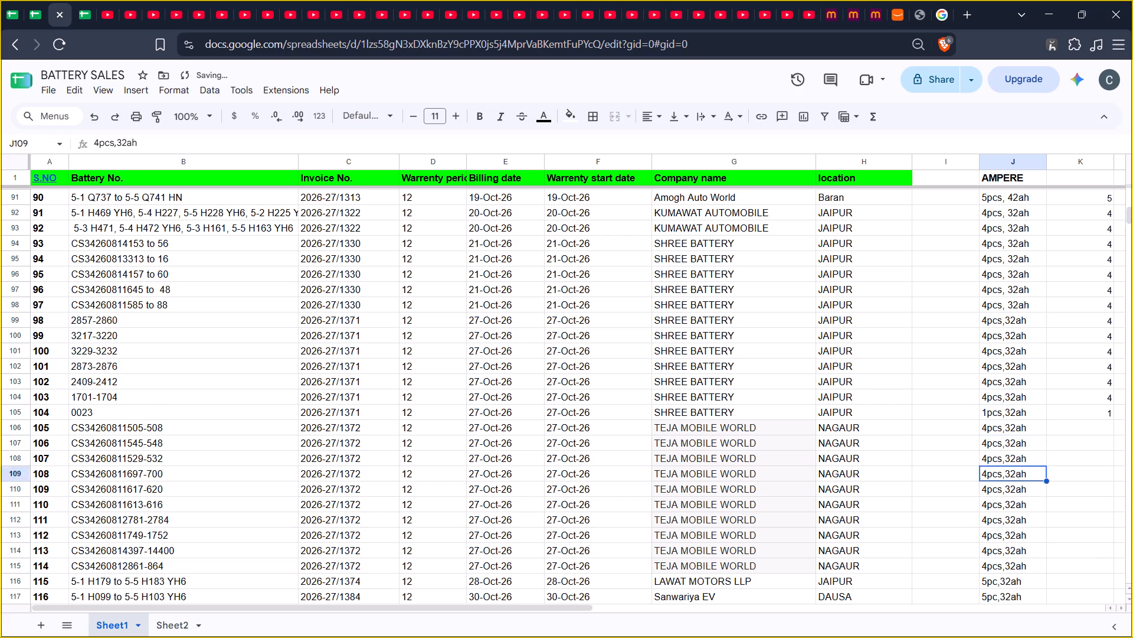
pyautogui.press('Up')
pyautogui.press('Up')
pyautogui.press('Up')
pyautogui.press('Up')
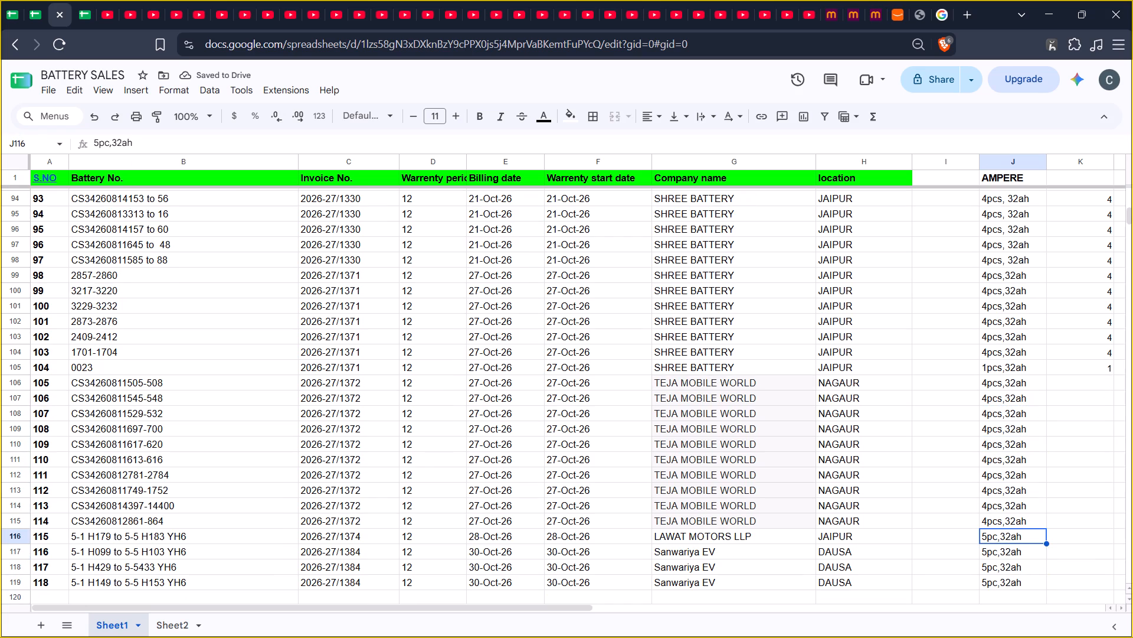
pyautogui.press('Return')
pyautogui.press('Left')
pyautogui.press('Left')
pyautogui.press('Left')
pyautogui.press('Left')
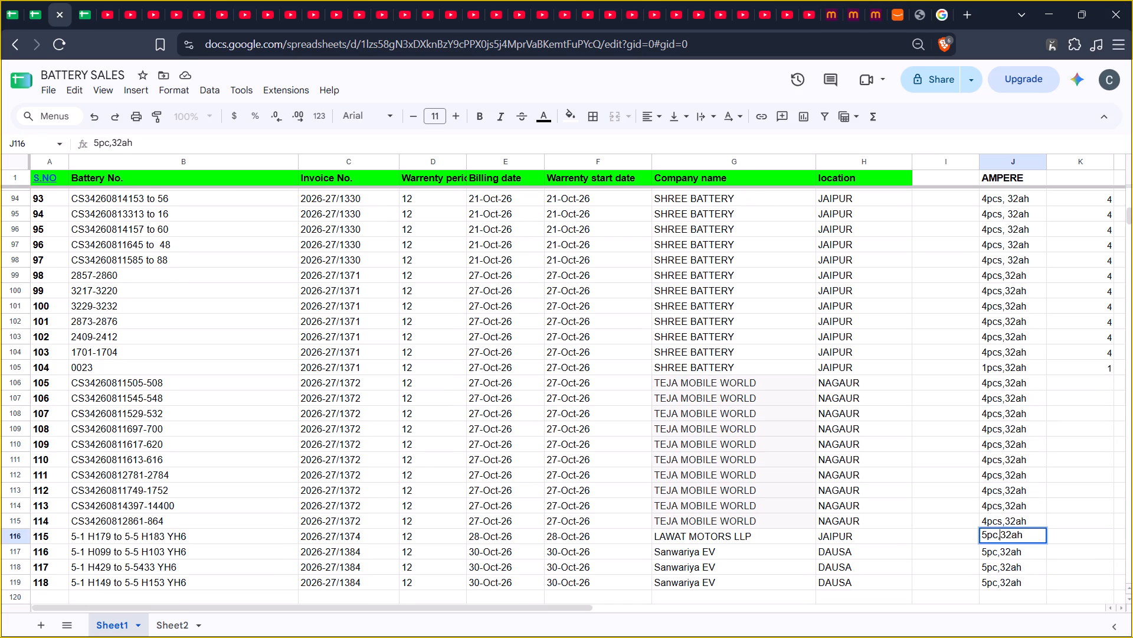
pyautogui.press('Left')
pyautogui.press('s')
pyautogui.press('Return')
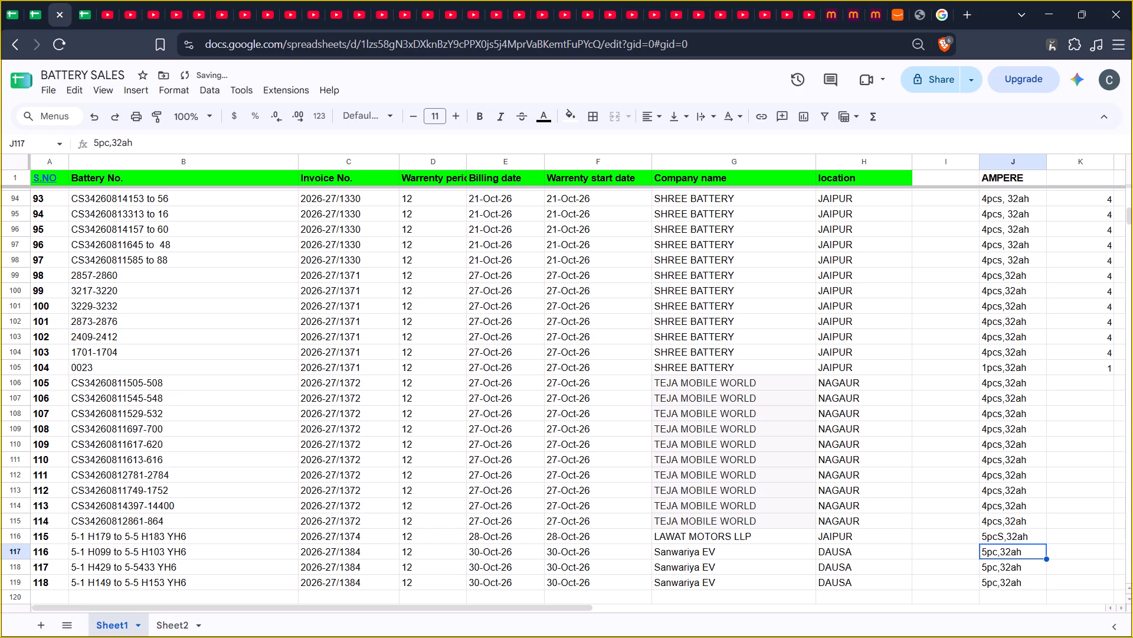
# Correct the capital S in J116 so the AMPERE entry reads 5pcs,32ah.
pyautogui.press('Up')
pyautogui.press('Return')
pyautogui.press('Left')
pyautogui.press('Left')
pyautogui.press('Left')
pyautogui.press('Left')
pyautogui.press('Left')
pyautogui.press('Left')
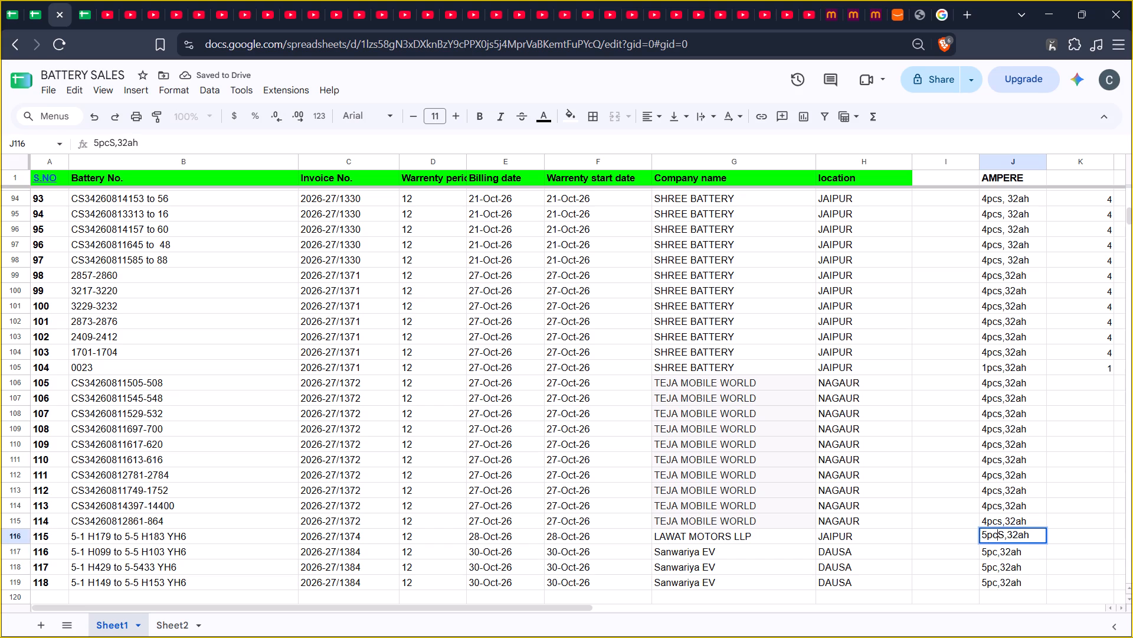
pyautogui.press('Right')
pyautogui.press('BackSpace')
pyautogui.press('s')
pyautogui.press('Return')
# Copy the LAWAT MOTORS LLP AMPERE entry 5pcs,32ah from J116 over the Sanwariya EV entries in J117:J119.
pyautogui.press('Up')
pyautogui.hotkey('ctrl', 'c')
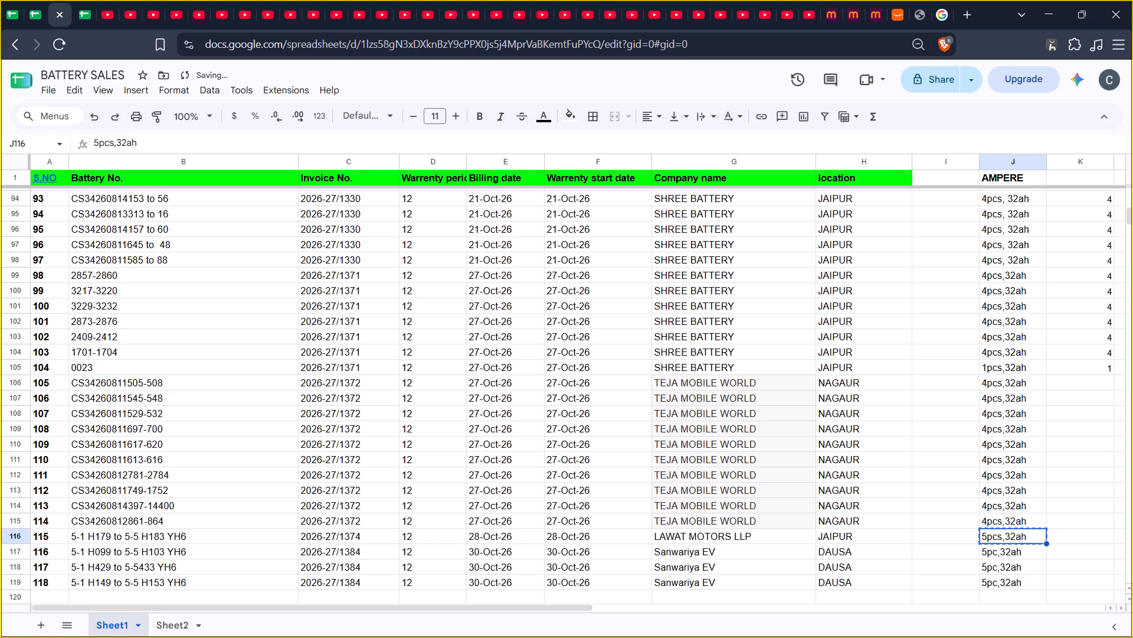
pyautogui.hotkey('shift', 'Down')
pyautogui.hotkey('shift', 'Down')
pyautogui.hotkey('shift', 'Down')
pyautogui.hotkey('ctrl', 'v')
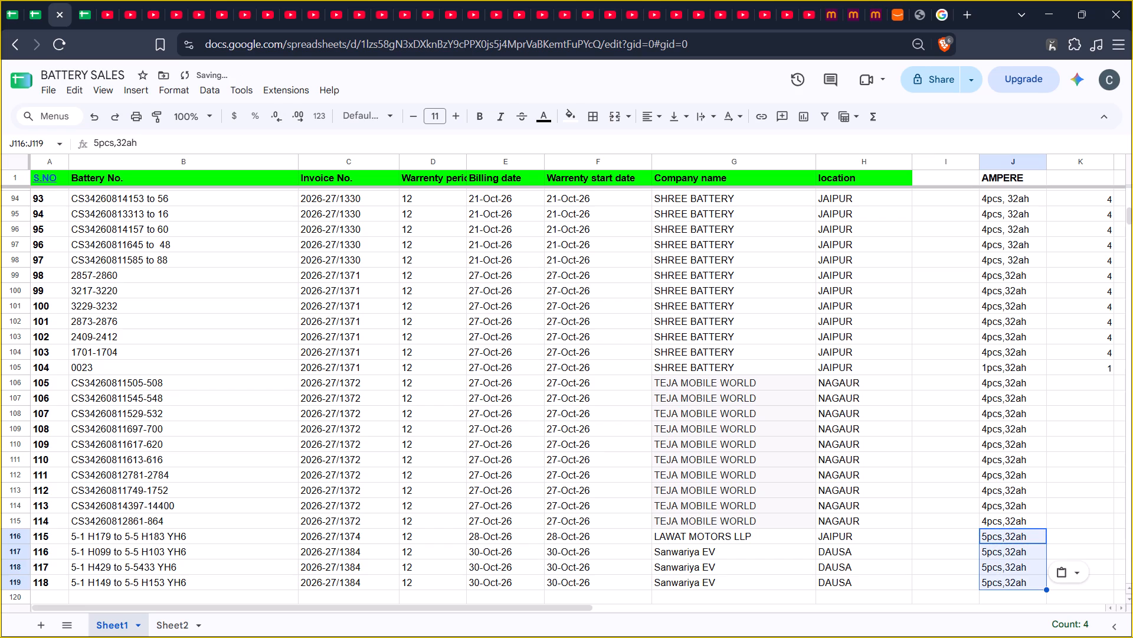